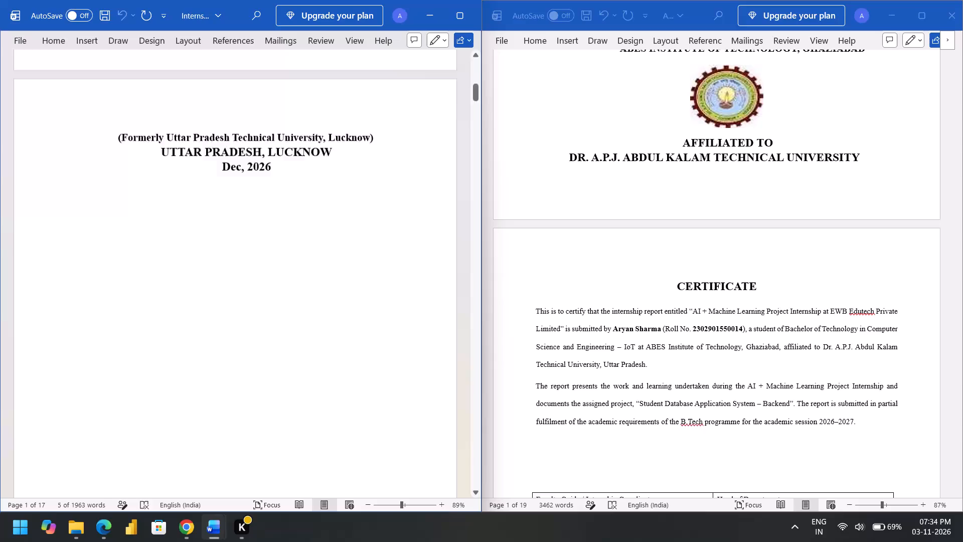
# Set the CERTIFICATE heading in the AI + Machine Learning internship report to 18 pt, using the Cyber Security report as reference.
pyautogui.scroll(-3, 393, 332)
pyautogui.scroll(1, 393, 332)
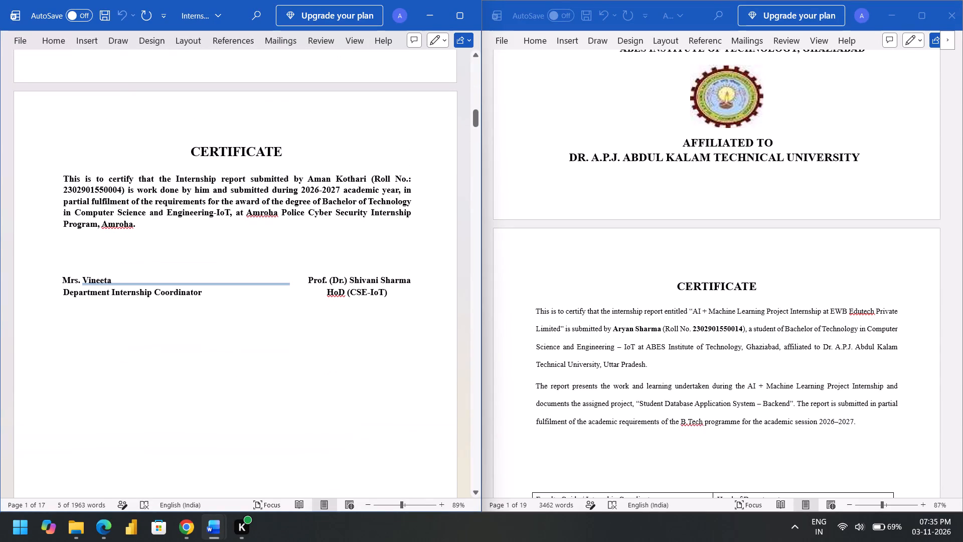
pyautogui.moveTo(186, 152); pyautogui.dragTo(281, 155)
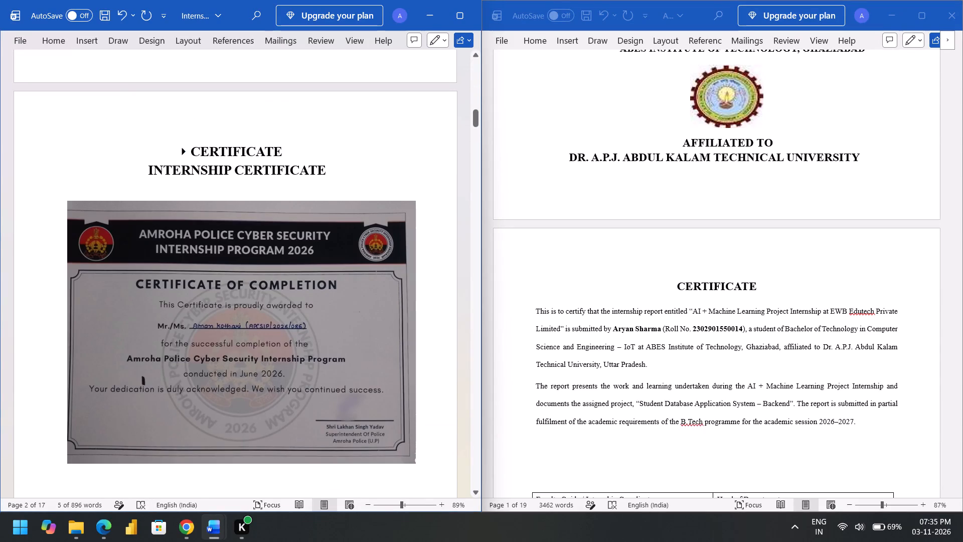
pyautogui.moveTo(281, 155); pyautogui.dragTo(280, 155)
pyautogui.click(183, 152)
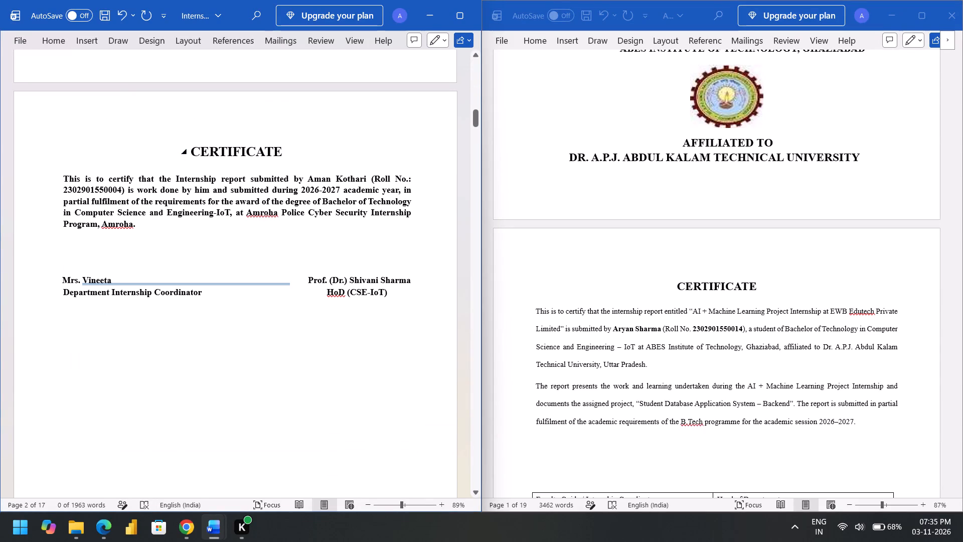
pyautogui.moveTo(192, 153); pyautogui.dragTo(297, 152)
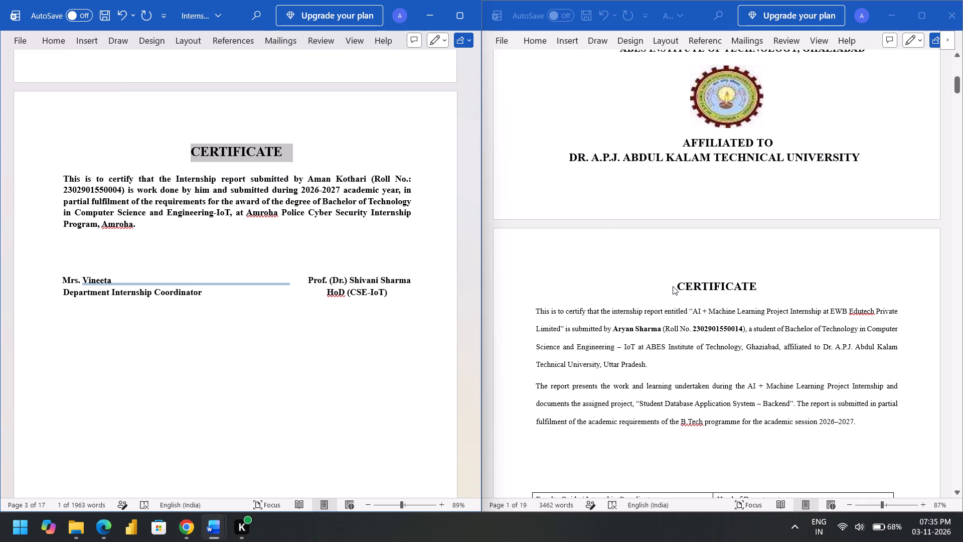
pyautogui.click(674, 287)
pyautogui.moveTo(676, 286); pyautogui.dragTo(756, 279)
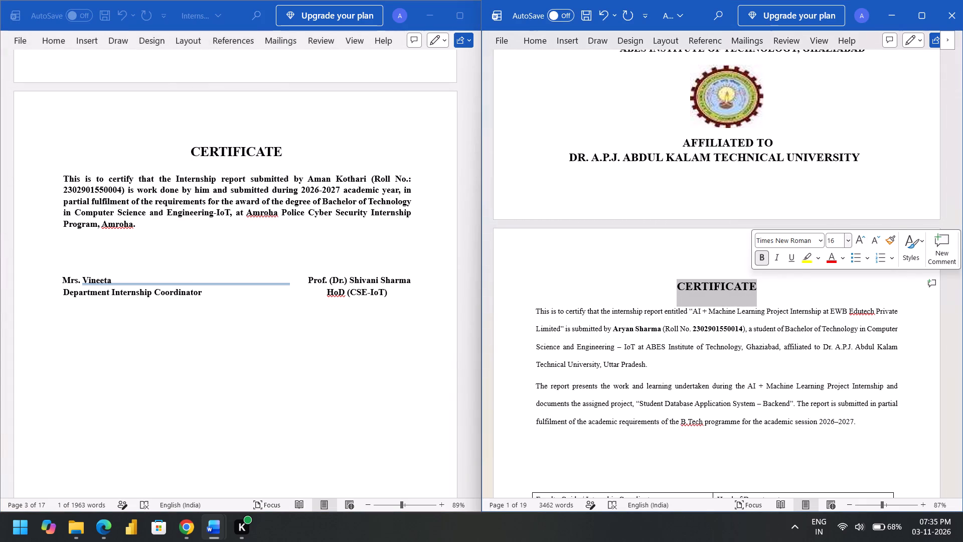
pyautogui.click(840, 241)
pyautogui.click(840, 241)
pyautogui.press('BackSpace')
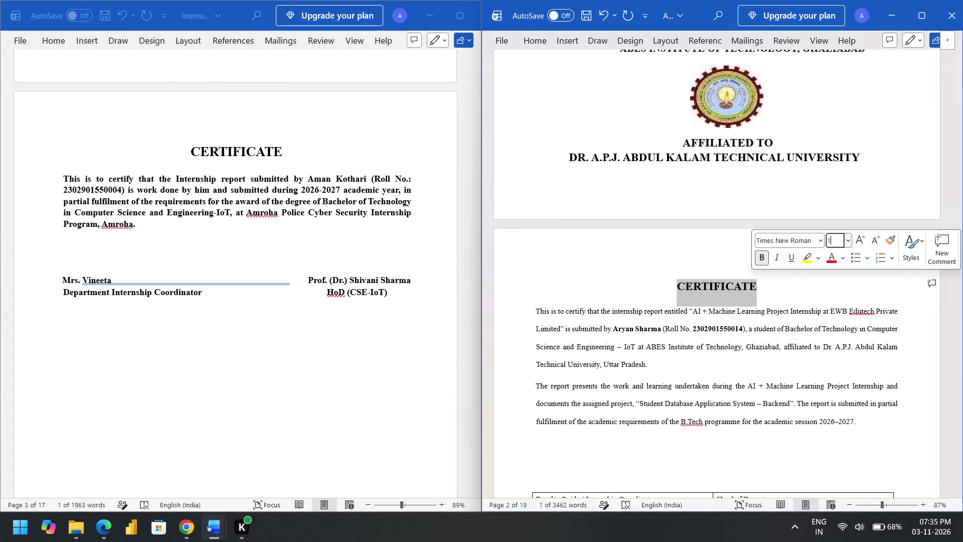
pyautogui.press('8')
pyautogui.press('Return')
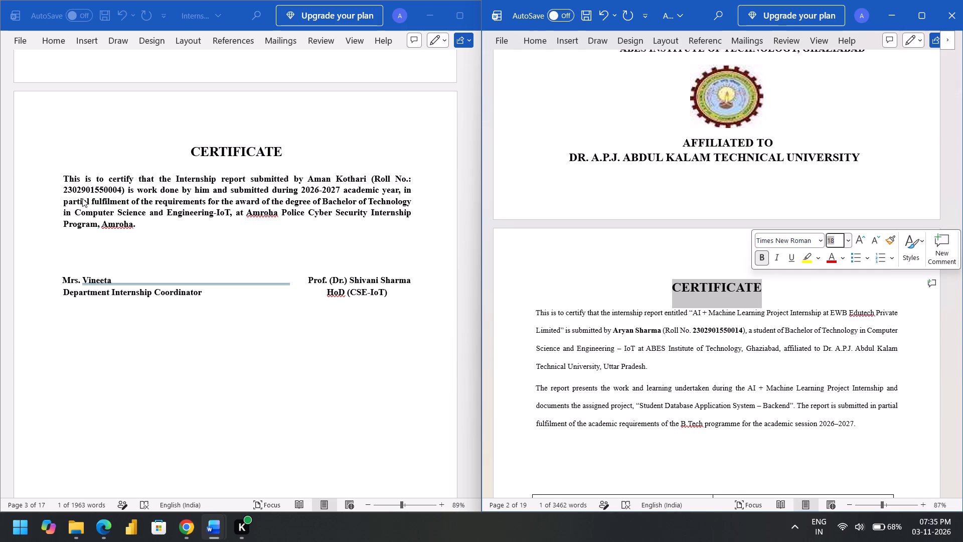
# Delete the Faculty Guide and Head of Department signature table below the certificate text in the AI + Machine Learning report.
pyautogui.click(164, 263)
pyautogui.scroll(-2, 512, 313)
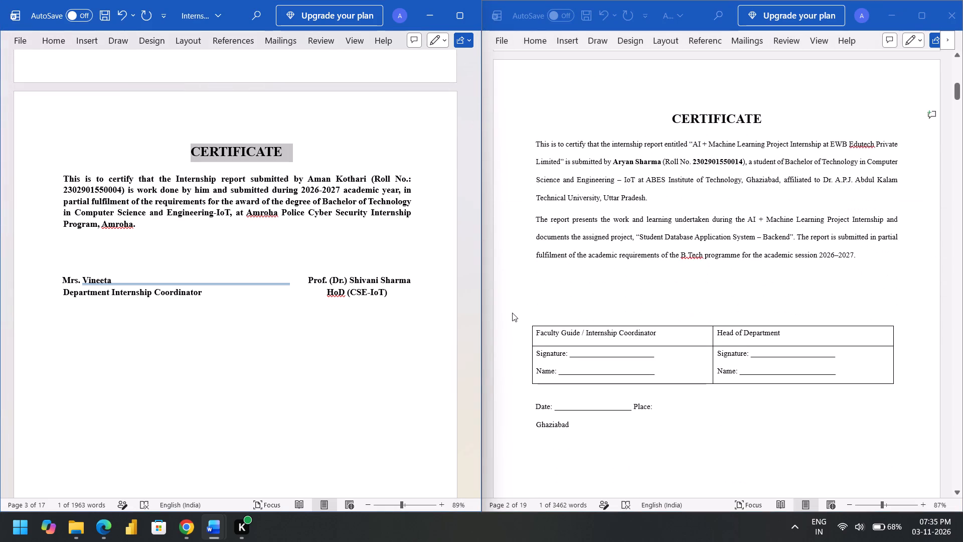
pyautogui.scroll(-10, 287, 303)
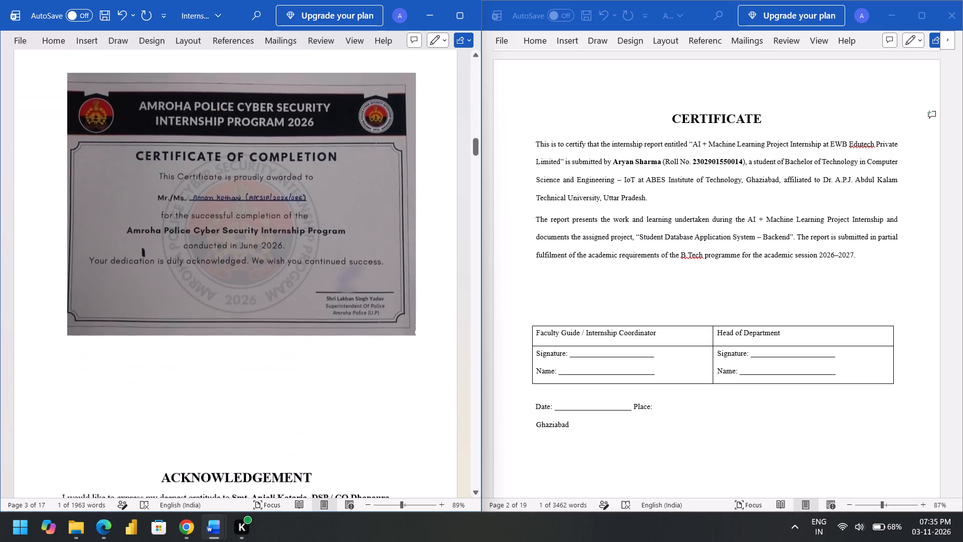
pyautogui.scroll(1, 287, 303)
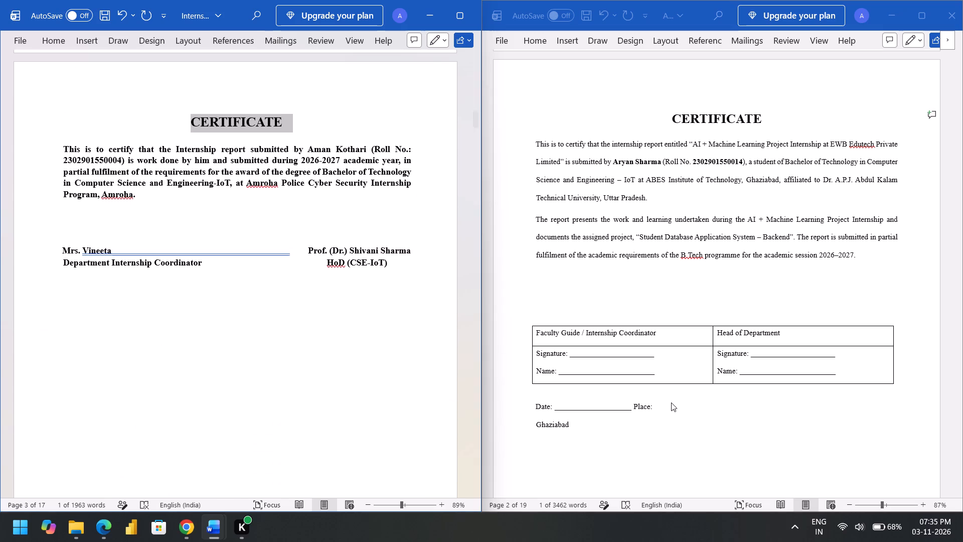
pyautogui.scroll(-3, 665, 403)
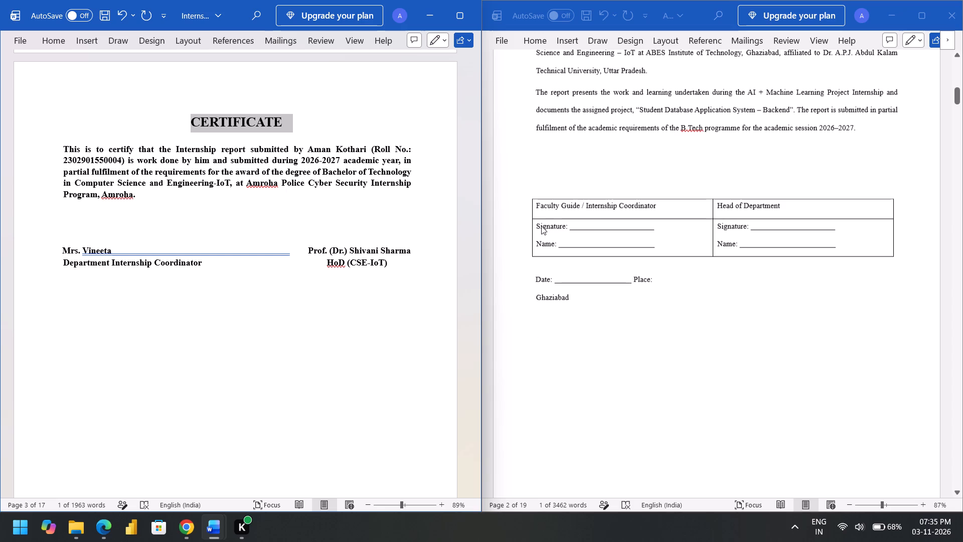
pyautogui.scroll(1, 616, 241)
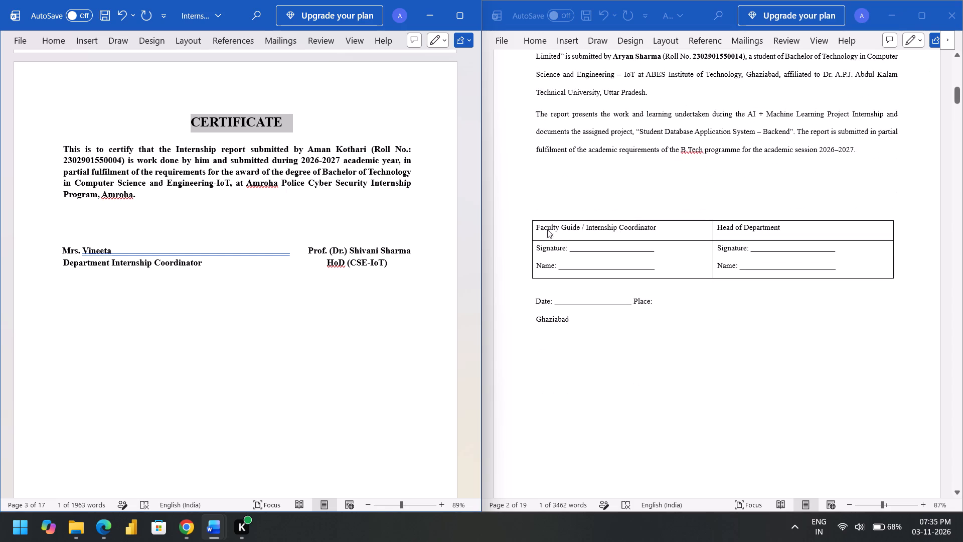
pyautogui.click(528, 222)
pyautogui.moveTo(533, 222); pyautogui.dragTo(541, 232)
pyautogui.press('BackSpace')
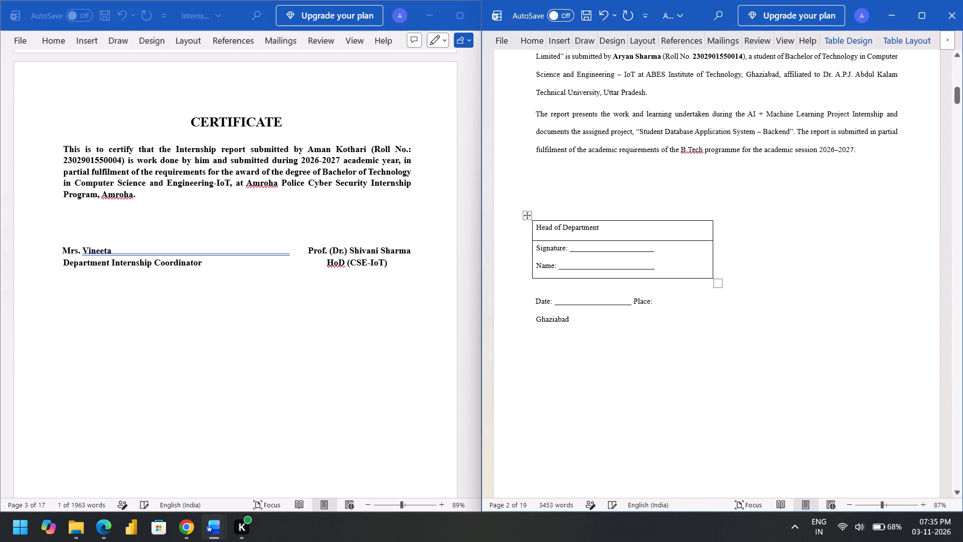
# Delete the remaining Head of Department signature table and the extra blank line beneath the certificate text in the AI + Machine Learning report.
pyautogui.click(533, 225)
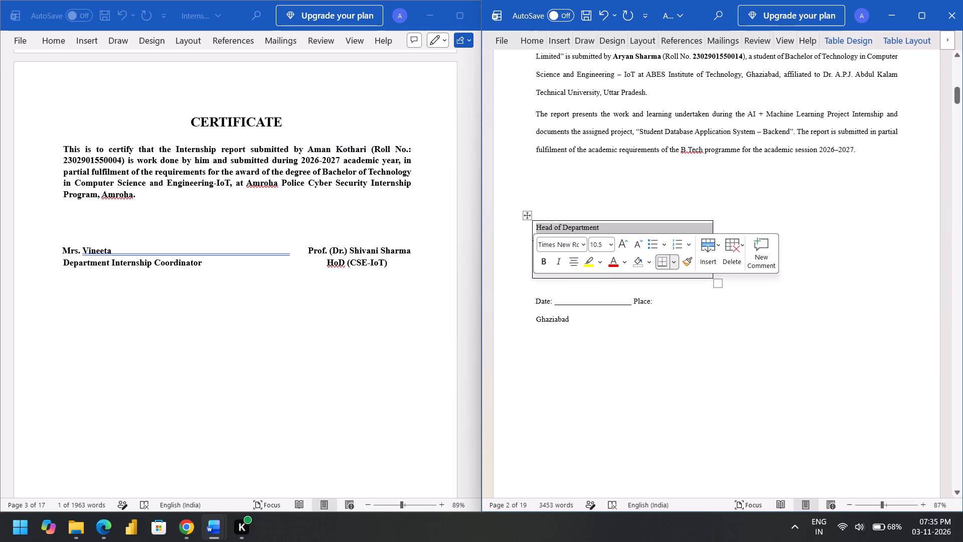
pyautogui.press('BackSpace')
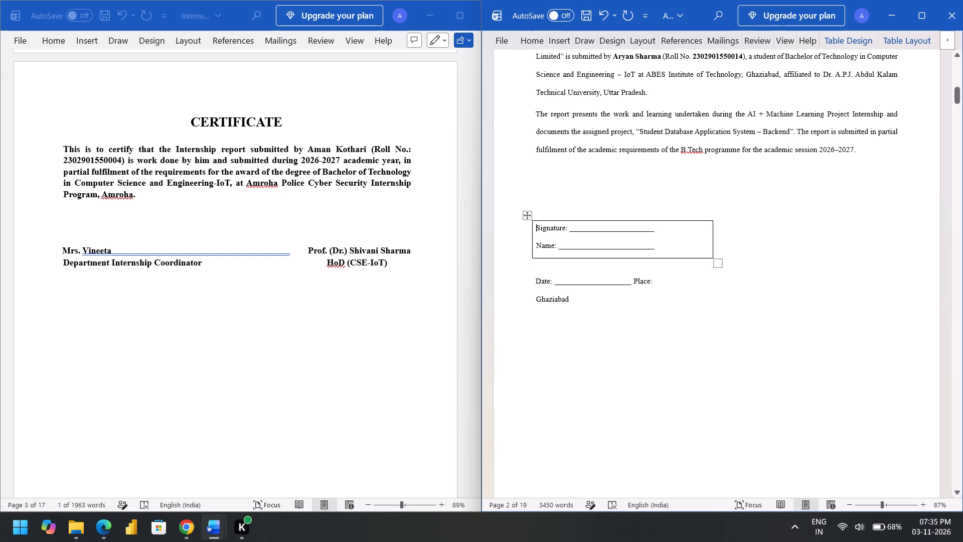
pyautogui.moveTo(537, 226); pyautogui.dragTo(680, 253)
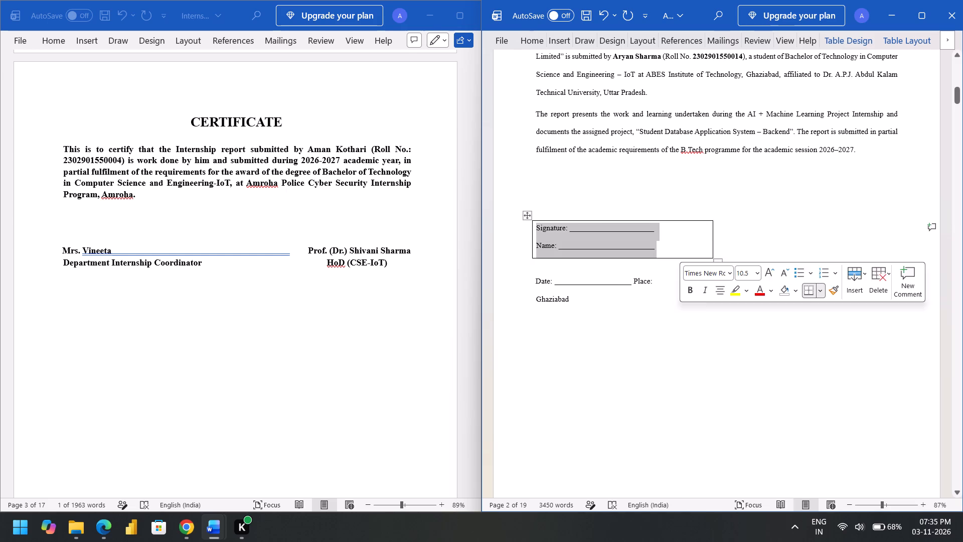
pyautogui.press('BackSpace')
pyautogui.press('BackSpace')
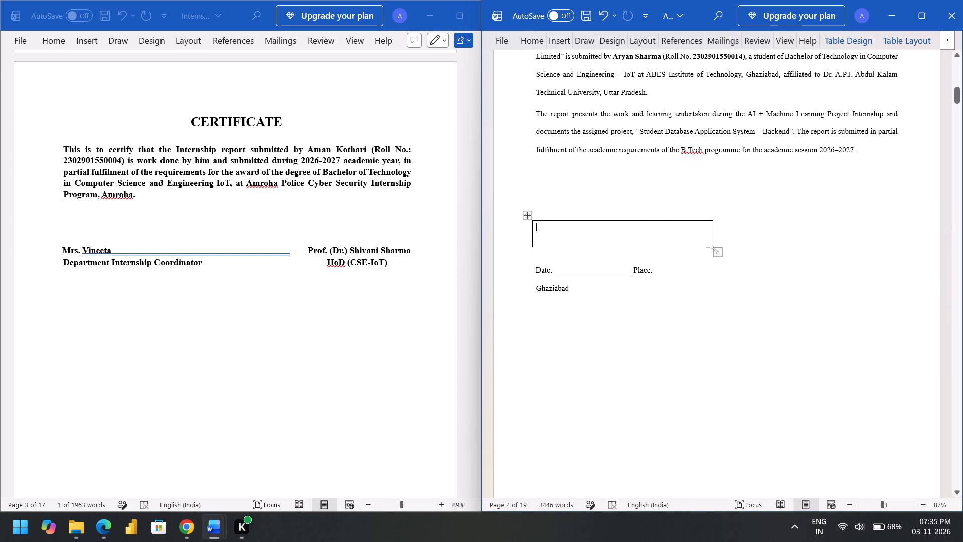
pyautogui.moveTo(724, 243); pyautogui.dragTo(598, 227)
pyautogui.press('BackSpace')
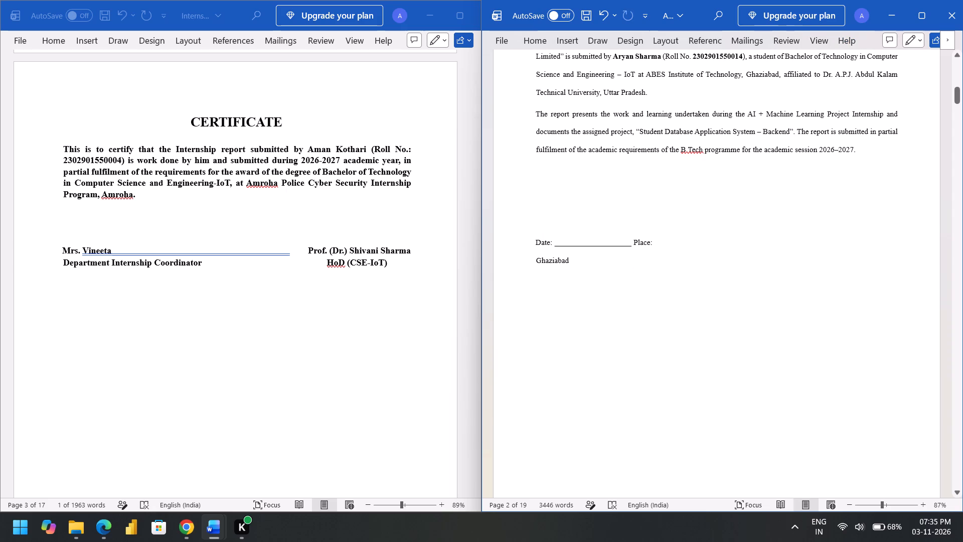
pyautogui.press('BackSpace')
pyautogui.press('BackSpace')
pyautogui.press('BackSpace')
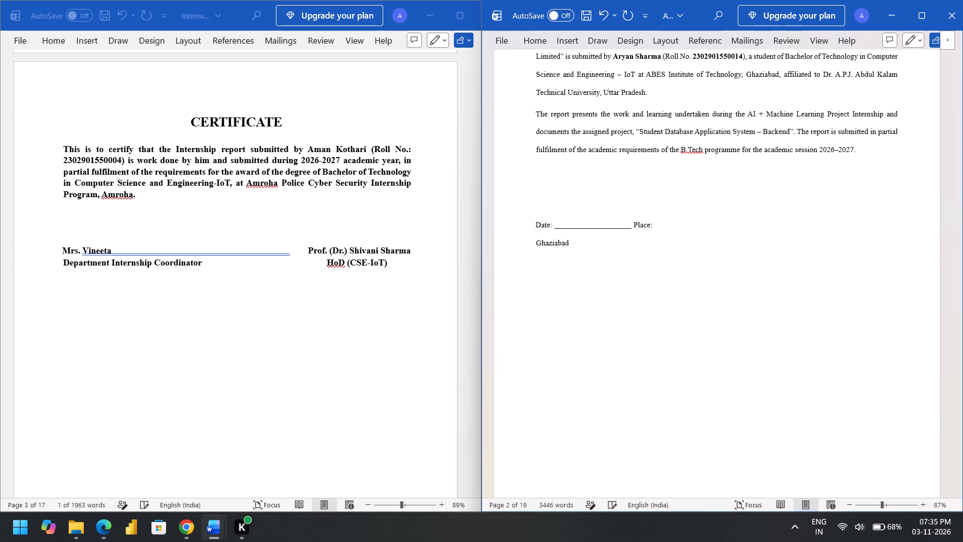
# Replace the Date and Place lines with the Department Internship Coordinator and HoD (CSE-IoT) signature block copied from the Cyber Security report's certificate.
pyautogui.click(61, 251)
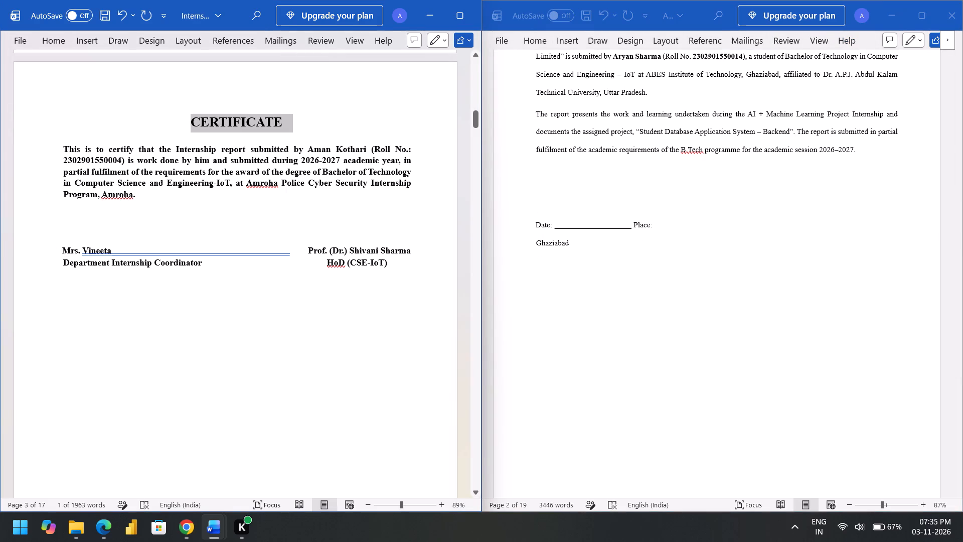
pyautogui.moveTo(61, 251); pyautogui.dragTo(398, 268)
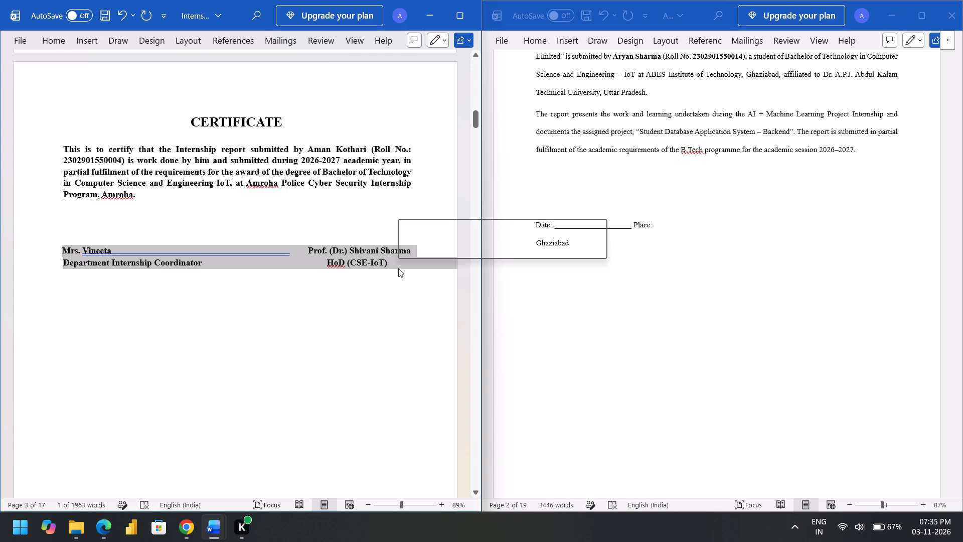
pyautogui.hotkey('ctrl', 'c')
pyautogui.click(556, 199)
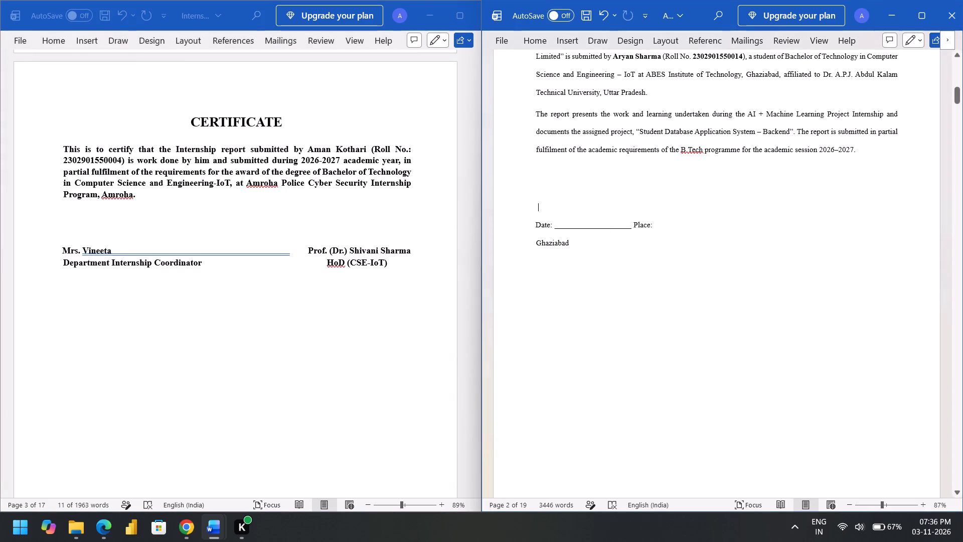
pyautogui.hotkey('ctrl', 'v')
pyautogui.moveTo(575, 266); pyautogui.dragTo(537, 251)
pyautogui.press('BackSpace')
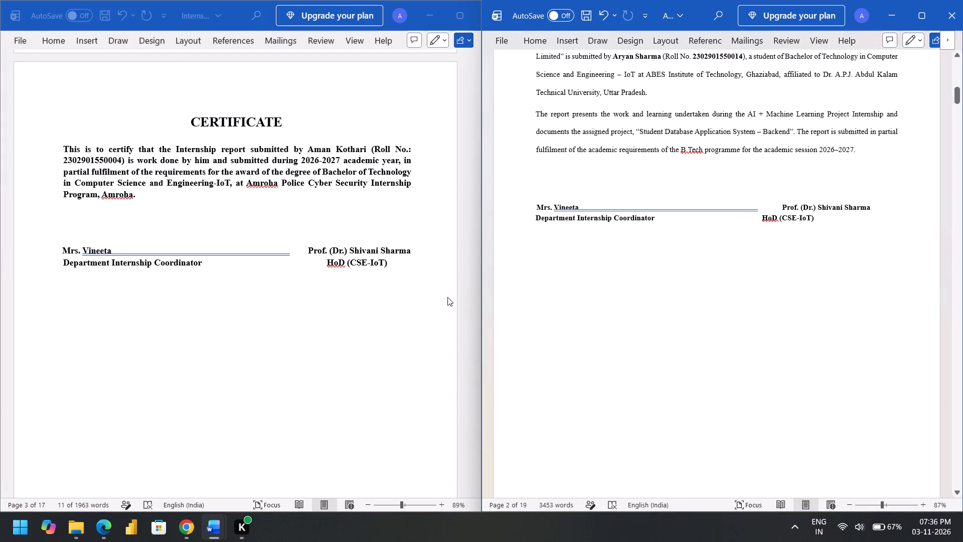
# Dismiss the double blue proofing underline on the coordinator's name line in the AI + Machine Learning report's signature block.
pyautogui.scroll(-9, 360, 314)
pyautogui.scroll(1, 360, 314)
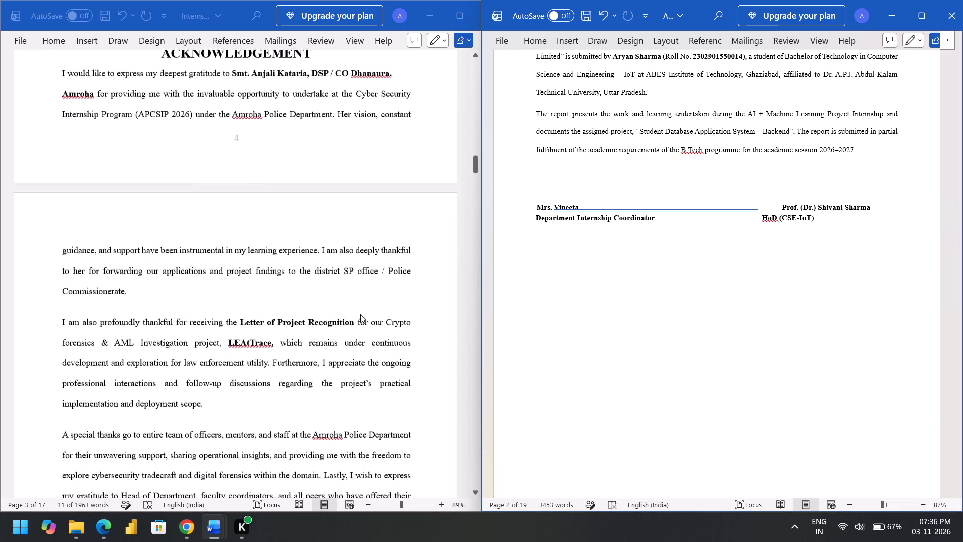
pyautogui.scroll(1, 360, 314)
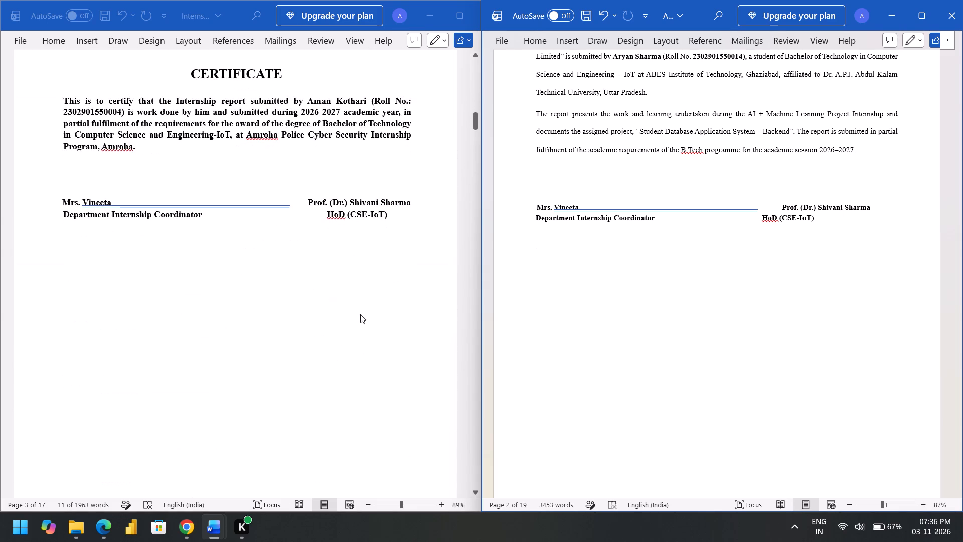
pyautogui.scroll(1, 636, 281)
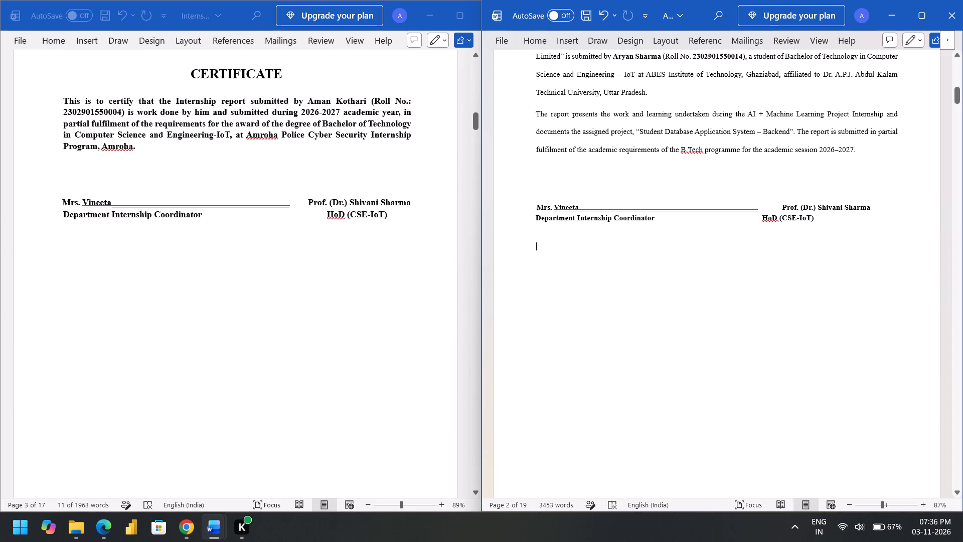
pyautogui.moveTo(759, 211); pyautogui.dragTo(570, 208)
pyautogui.rightClick(570, 208)
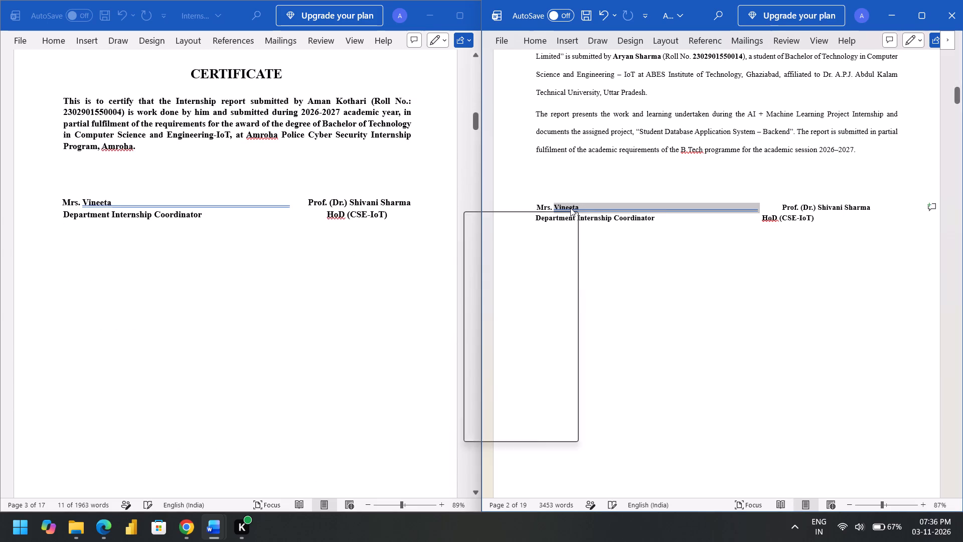
pyautogui.click(534, 242)
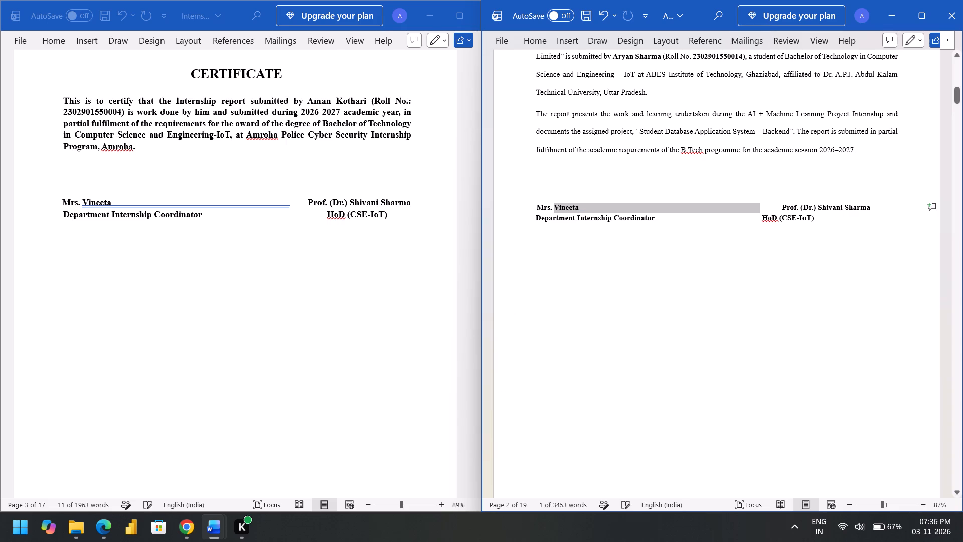
# Indent the HoD (CSE-IoT) line with spaces so it starts beneath the professor's name in the certificate's signature block.
pyautogui.click(654, 249)
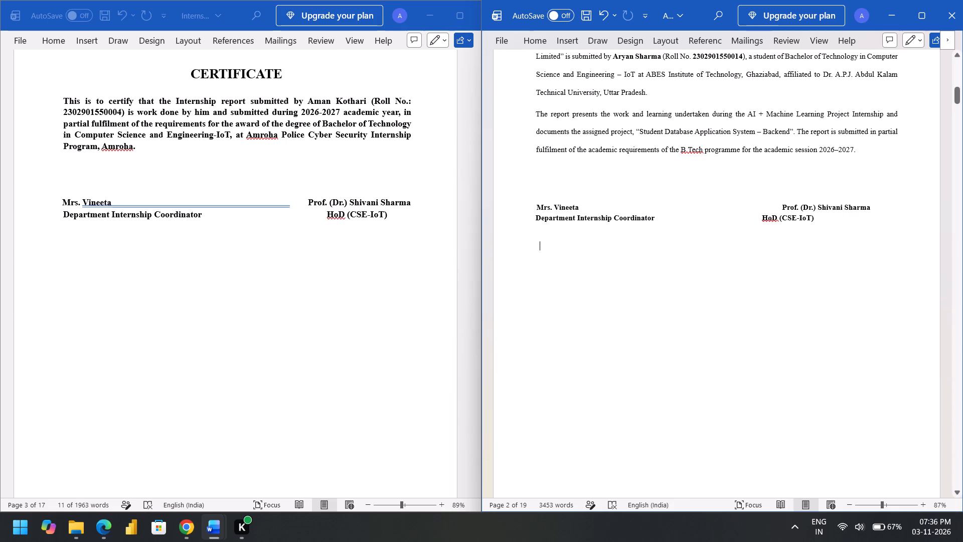
pyautogui.click(761, 217)
pyautogui.press('space')
pyautogui.press('space')
pyautogui.press('space')
pyautogui.press('space')
pyautogui.press('space')
pyautogui.press('space')
pyautogui.press('space')
pyautogui.press('space')
pyautogui.press('space')
pyautogui.press('space')
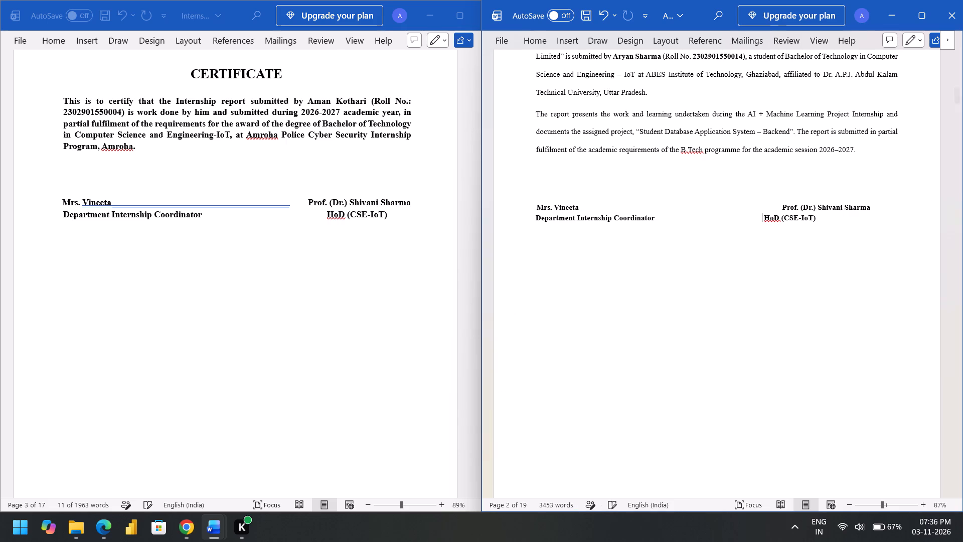
pyautogui.press('space')
pyautogui.press('BackSpace')
pyautogui.press('space')
pyautogui.click(656, 268)
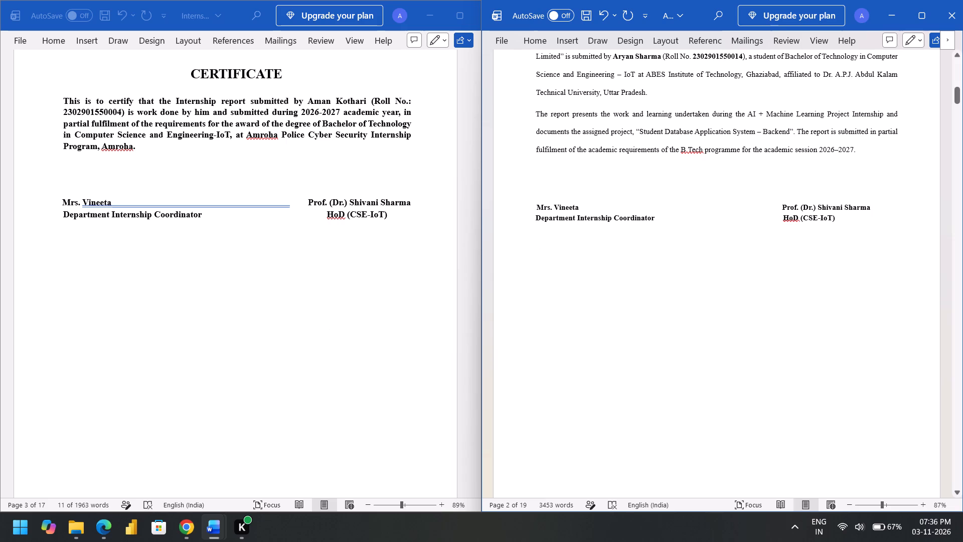
# Compare both reports from the certificate through the acknowledgement, table of contents, introduction and organization overview, and examine the reference body text formatting.
pyautogui.scroll(1, 595, 252)
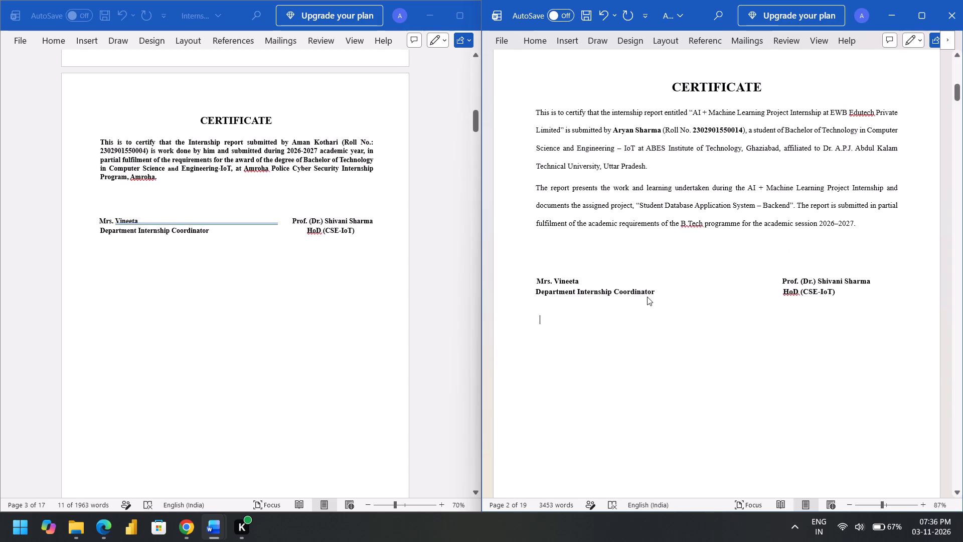
pyautogui.scroll(-3, 647, 297)
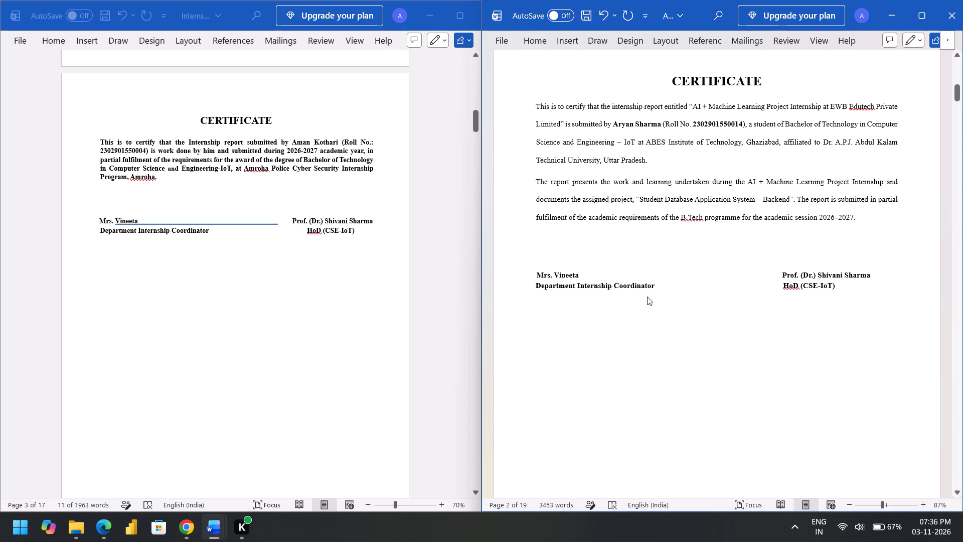
pyautogui.scroll(-8, 647, 297)
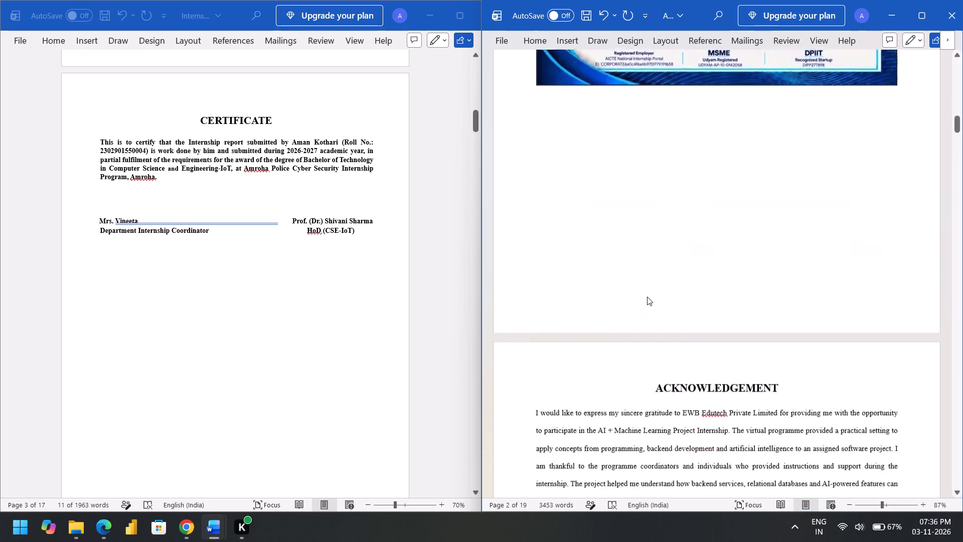
pyautogui.scroll(-3, 647, 297)
pyautogui.scroll(-9, 307, 335)
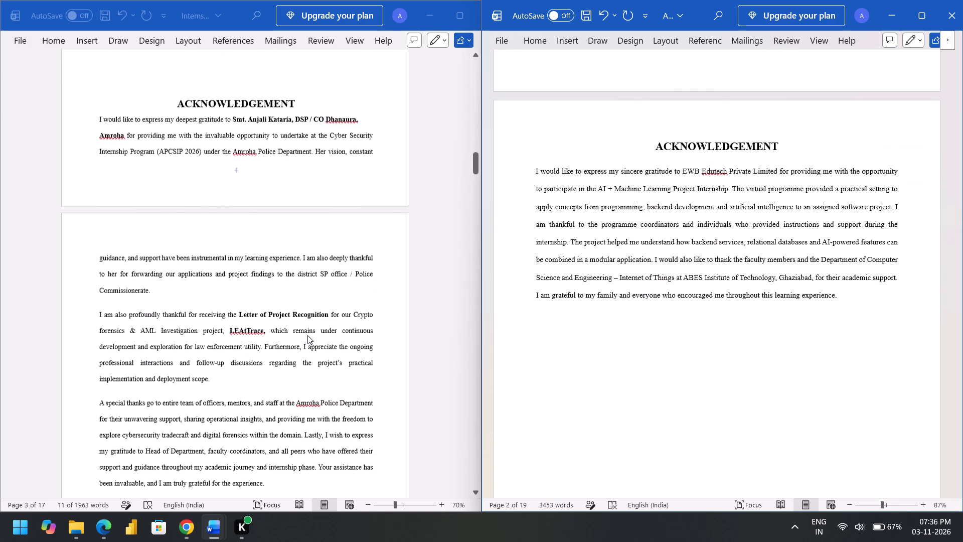
pyautogui.scroll(-3, 307, 335)
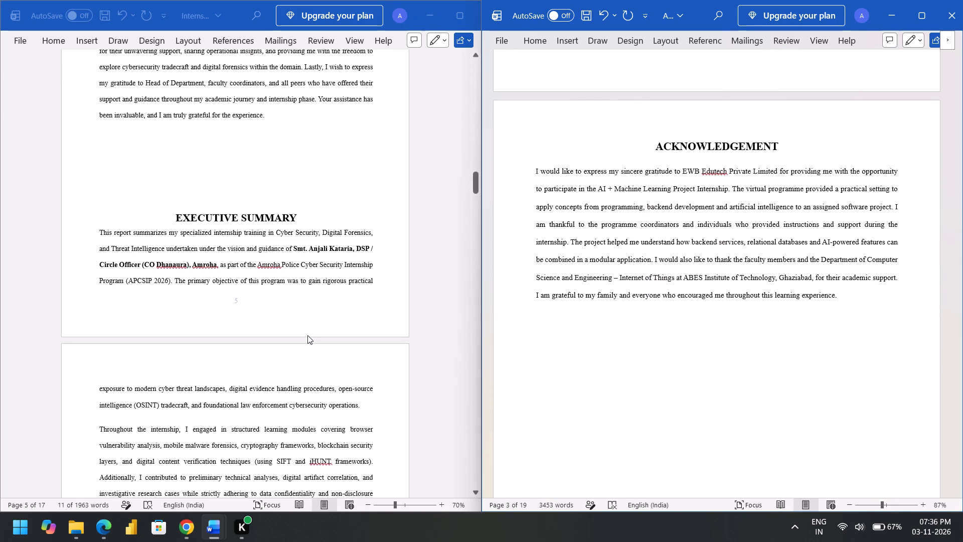
pyautogui.scroll(-1, 307, 335)
pyautogui.scroll(-10, 626, 329)
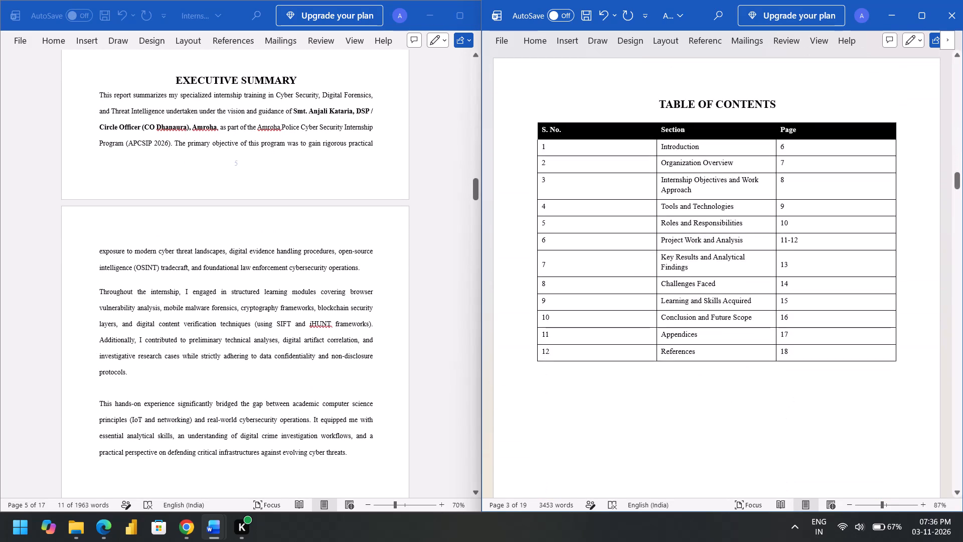
pyautogui.scroll(-1, 626, 329)
pyautogui.scroll(-7, 288, 355)
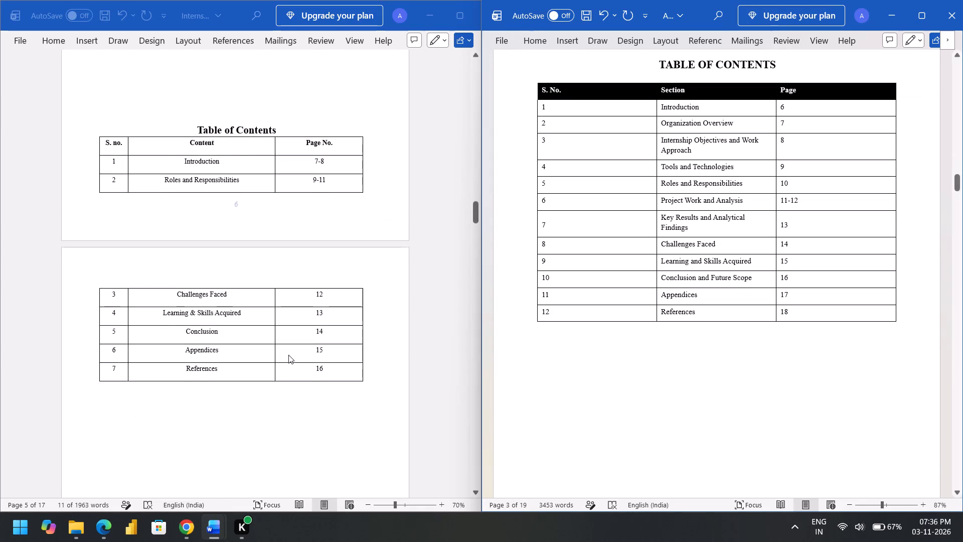
pyautogui.scroll(-2, 288, 355)
pyautogui.scroll(-4, 608, 317)
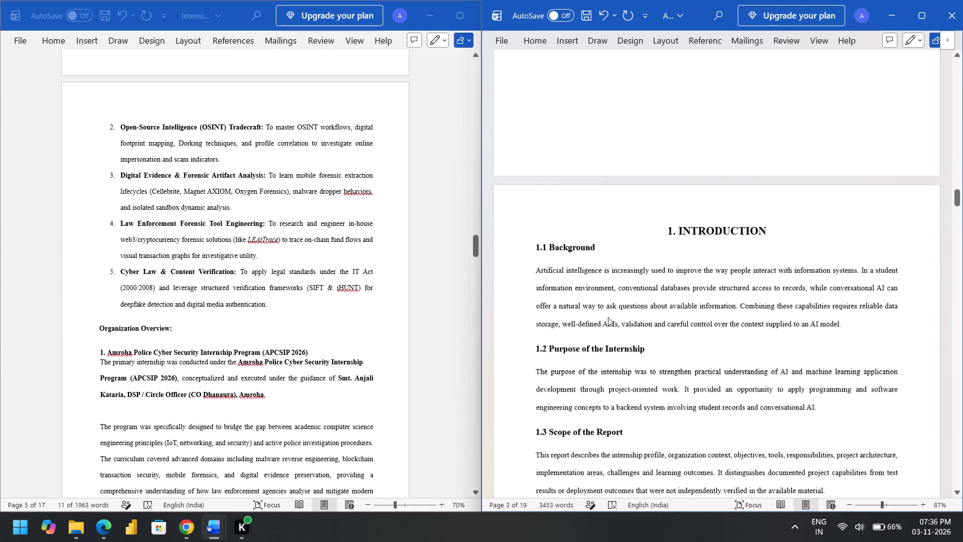
pyautogui.scroll(-4, 608, 317)
pyautogui.scroll(-6, 330, 350)
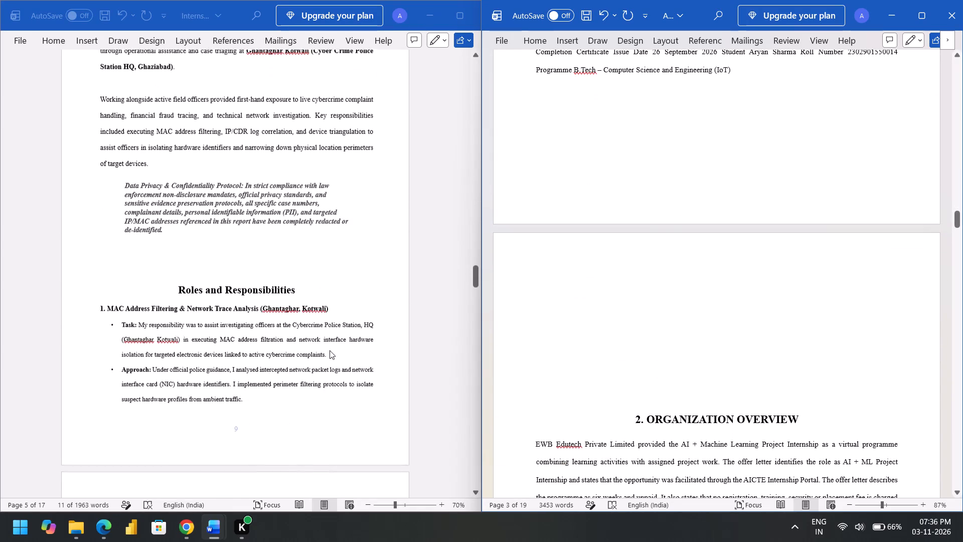
pyautogui.scroll(2, 212, 257)
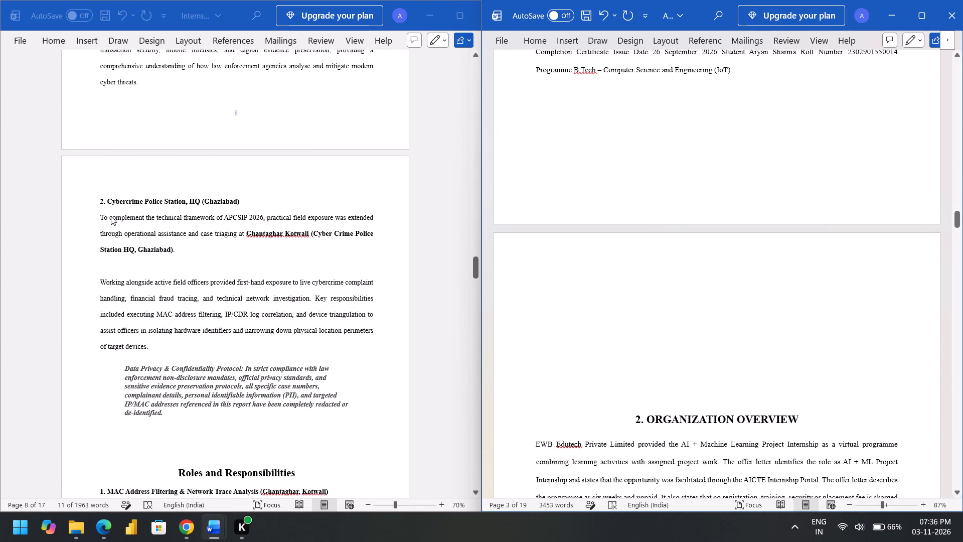
pyautogui.moveTo(109, 216); pyautogui.dragTo(136, 222)
pyautogui.moveTo(117, 219); pyautogui.dragTo(146, 219)
pyautogui.click(292, 297)
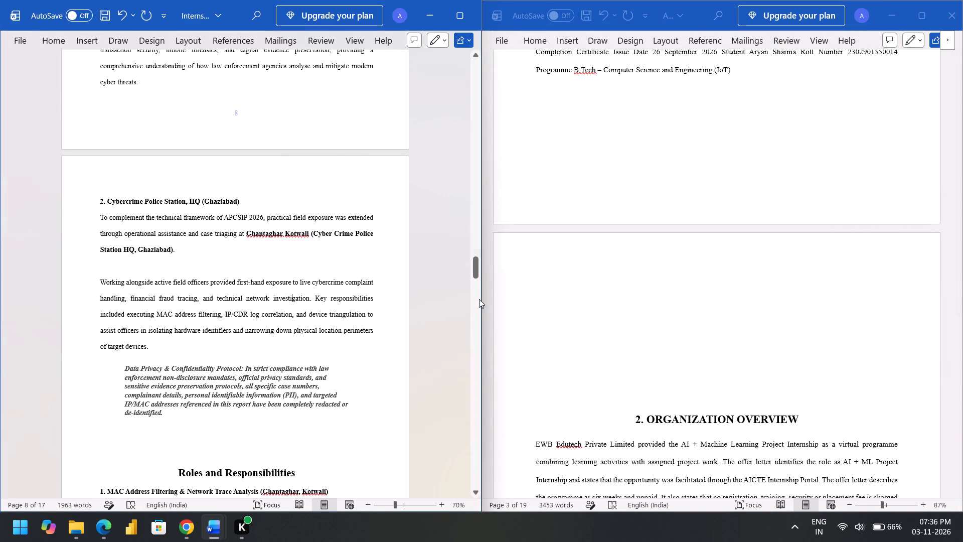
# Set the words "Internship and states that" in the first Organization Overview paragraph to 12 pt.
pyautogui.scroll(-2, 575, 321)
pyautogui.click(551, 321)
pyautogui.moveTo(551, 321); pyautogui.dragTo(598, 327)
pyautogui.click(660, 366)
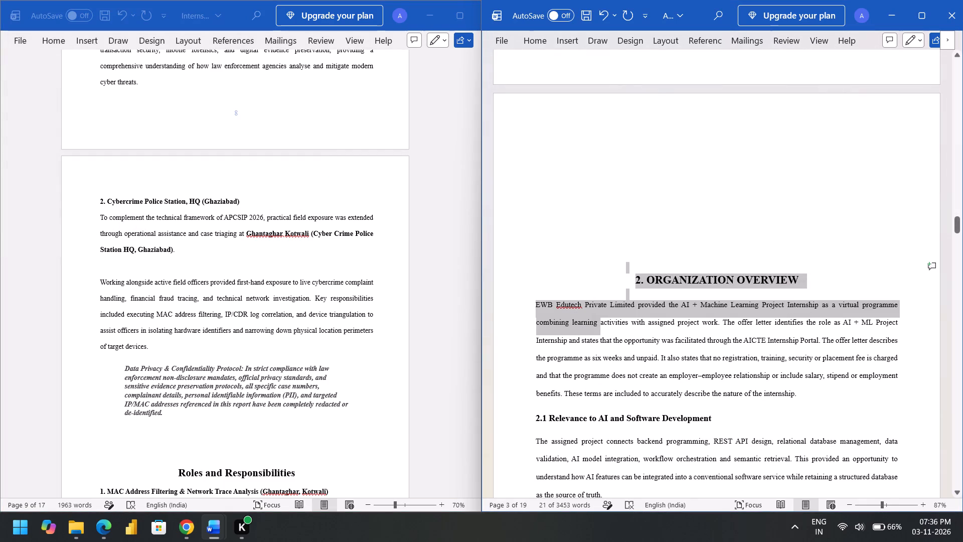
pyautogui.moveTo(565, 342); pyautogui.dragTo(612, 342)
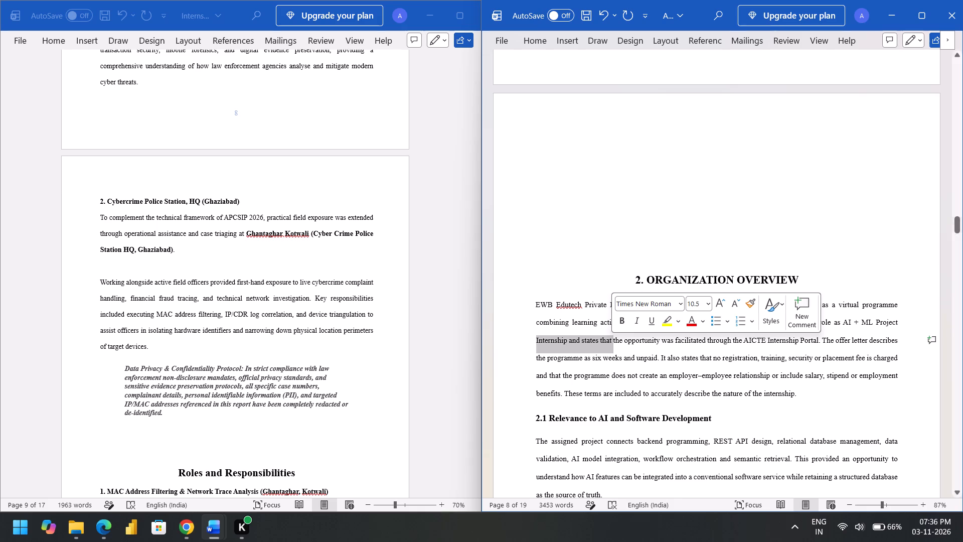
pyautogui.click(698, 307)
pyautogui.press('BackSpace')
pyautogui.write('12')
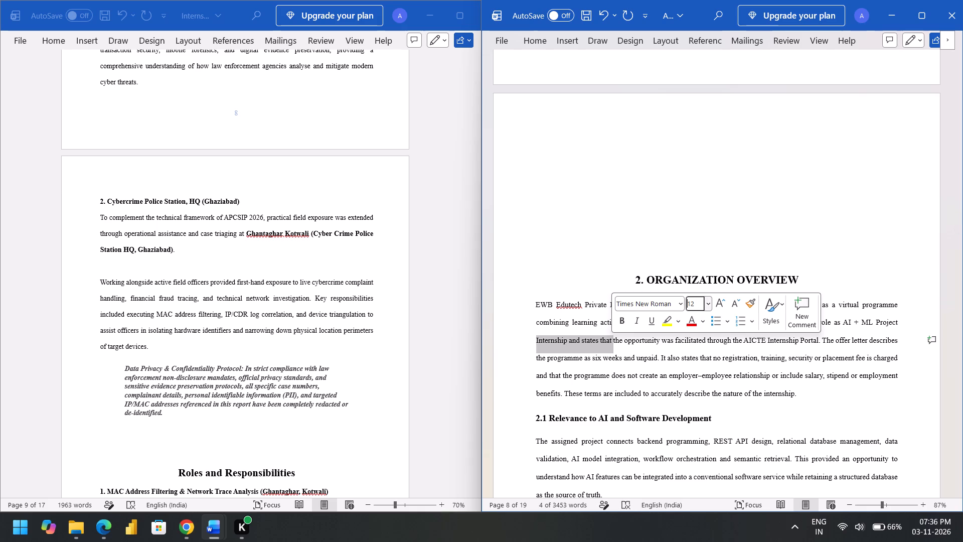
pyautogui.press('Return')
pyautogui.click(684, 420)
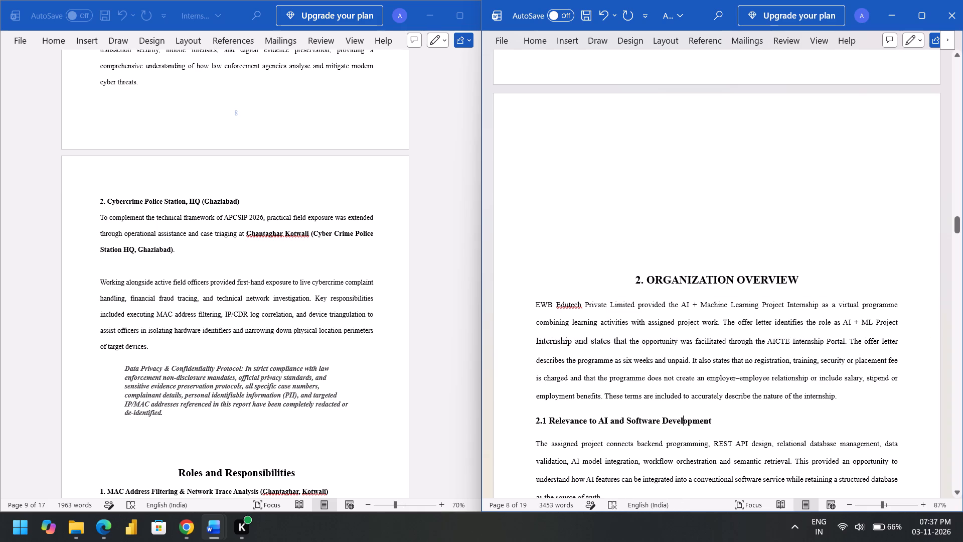
# Set the entire first paragraph under the heading 2. ORGANIZATION OVERVIEW to 12 pt.
pyautogui.moveTo(536, 306); pyautogui.dragTo(860, 388)
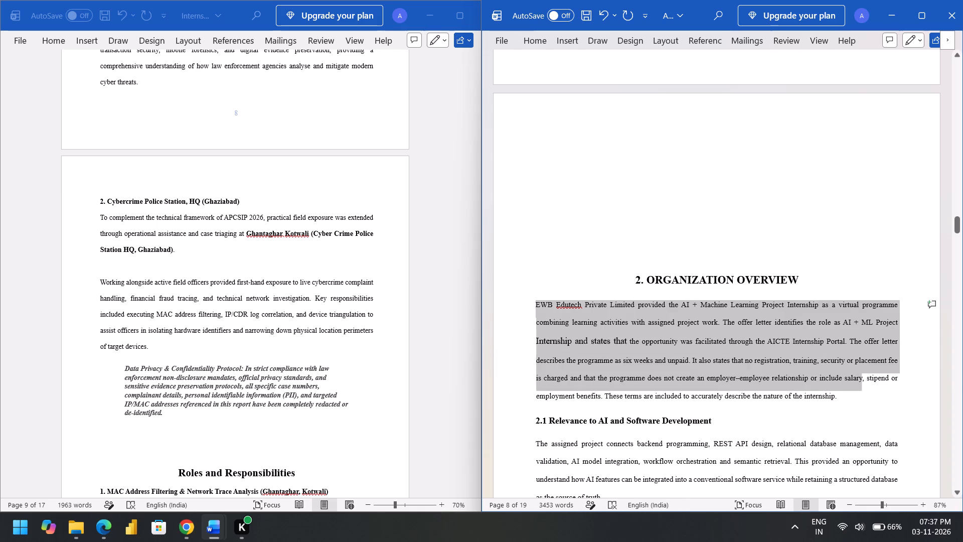
pyautogui.moveTo(860, 388); pyautogui.dragTo(857, 395)
pyautogui.click(840, 356)
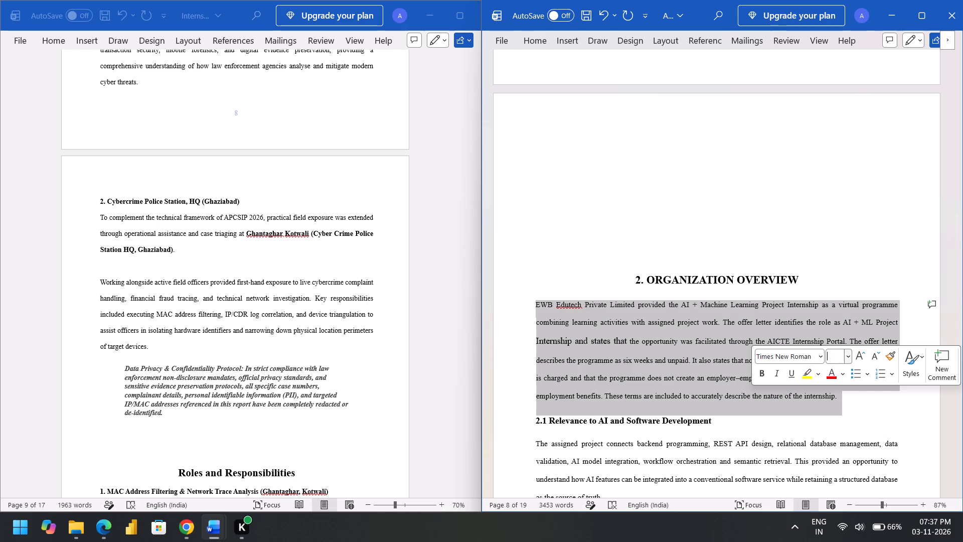
pyautogui.write('12')
pyautogui.press('Return')
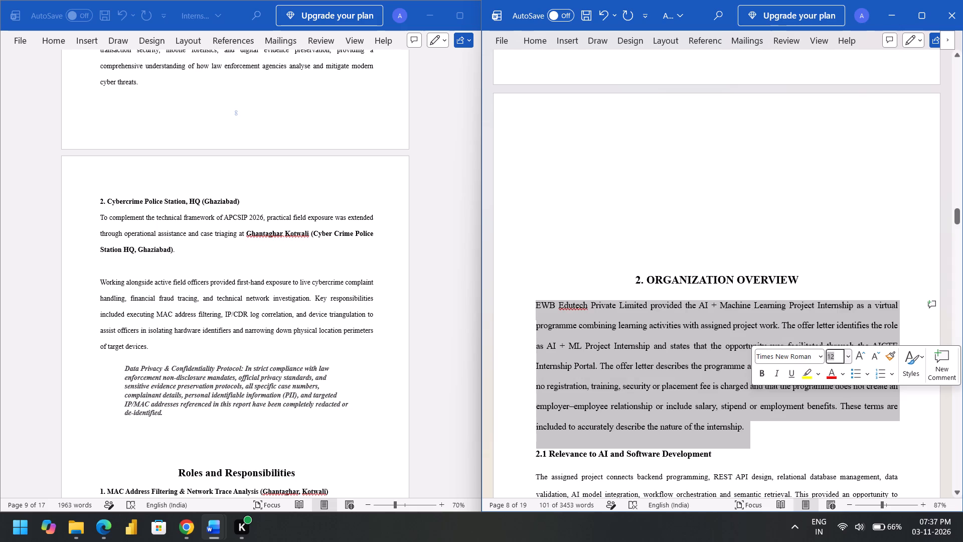
# Delete the surplus blank lines above the 2. ORGANIZATION OVERVIEW heading so it sits near the top of its page.
pyautogui.scroll(4, 710, 239)
pyautogui.scroll(-1, 710, 239)
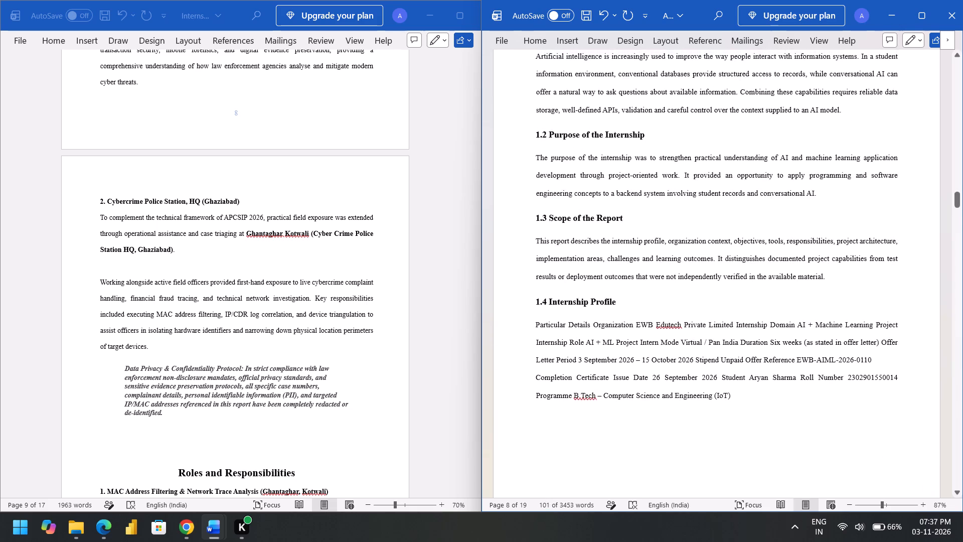
pyautogui.scroll(-1, 710, 239)
pyautogui.click(658, 292)
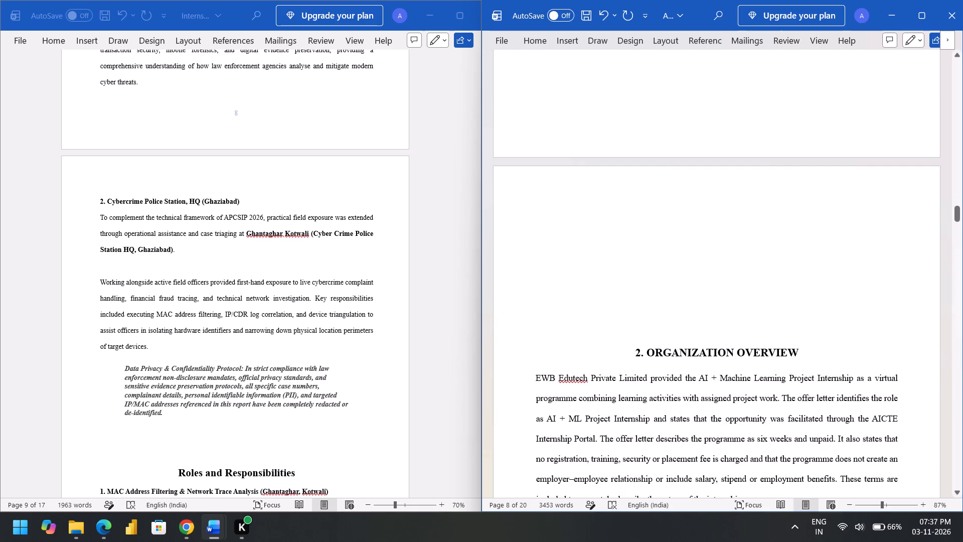
pyautogui.press('BackSpace')
pyautogui.moveTo(722, 309); pyautogui.dragTo(712, 191)
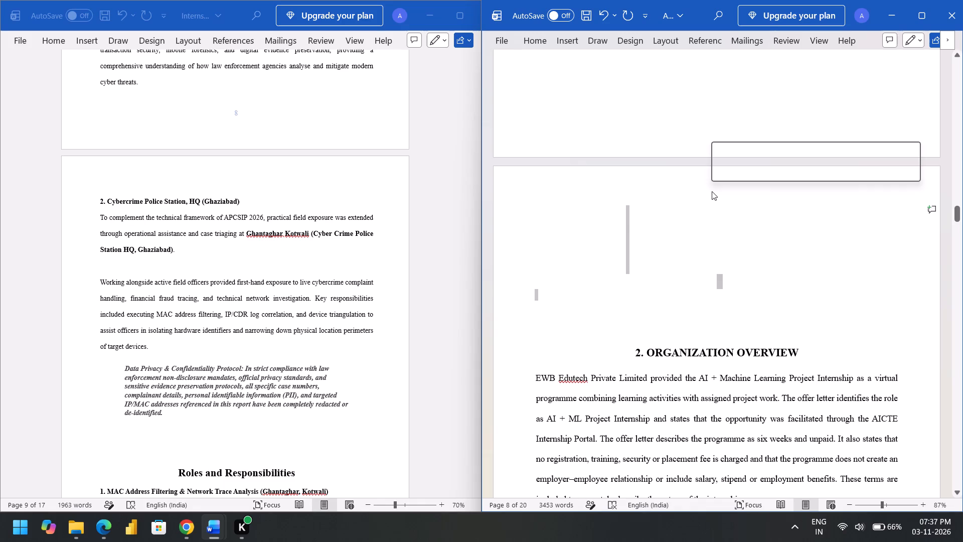
pyautogui.press('BackSpace')
pyautogui.press('BackSpace')
pyautogui.press('BackSpace')
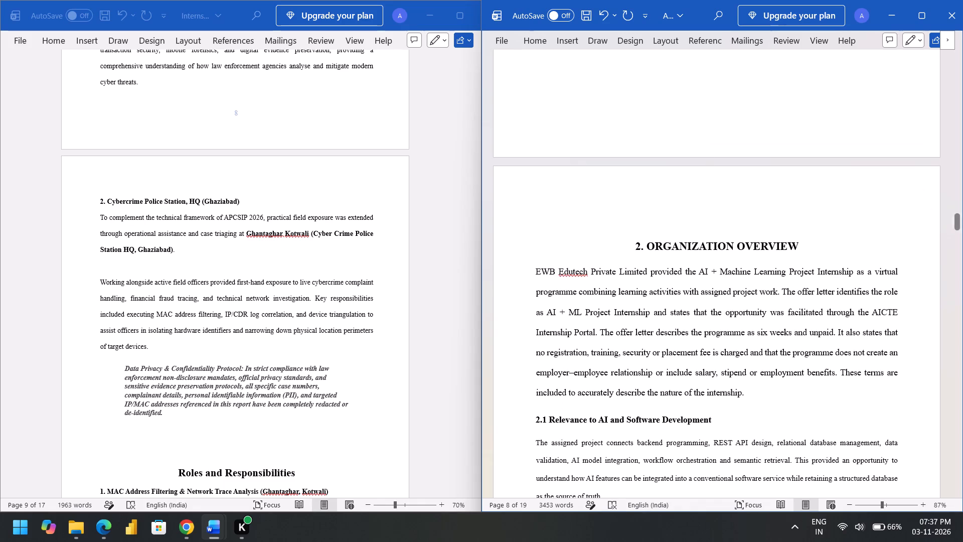
pyautogui.press('BackSpace')
pyautogui.press('BackSpace')
pyautogui.press('BackSpace')
pyautogui.press('BackSpace')
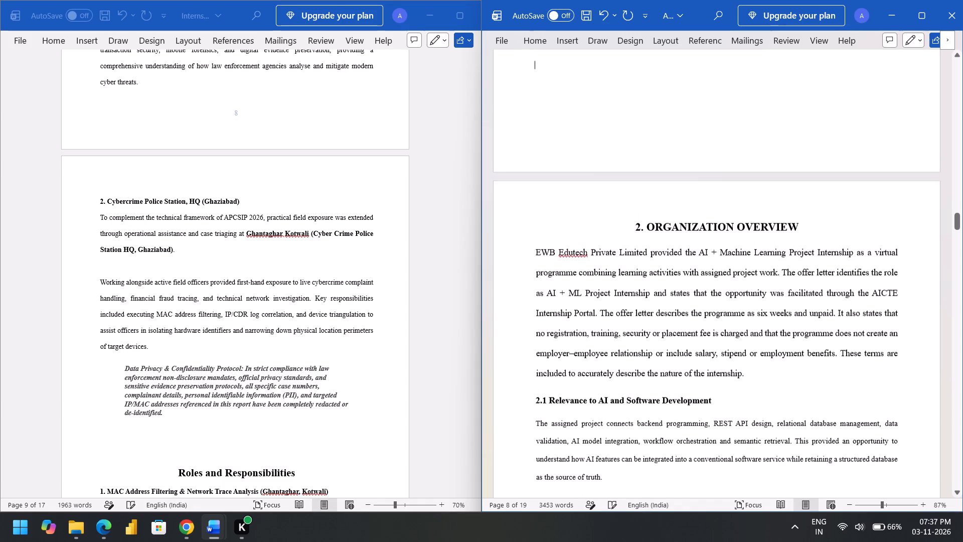
# Set the paragraph under 1.1 Background in the Introduction to 12 pt.
pyautogui.scroll(9, 715, 284)
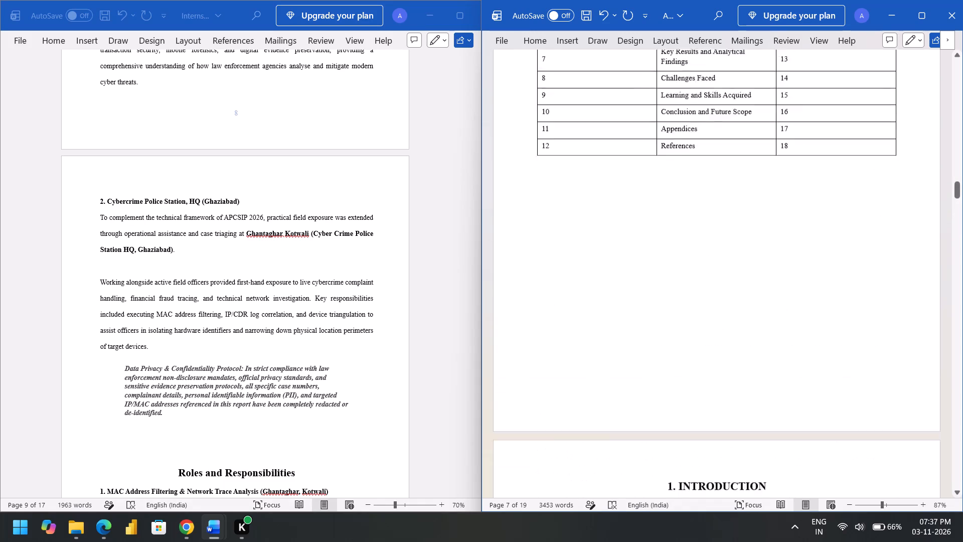
pyautogui.hscroll(1, 715, 284)
pyautogui.scroll(-1, 617, 327)
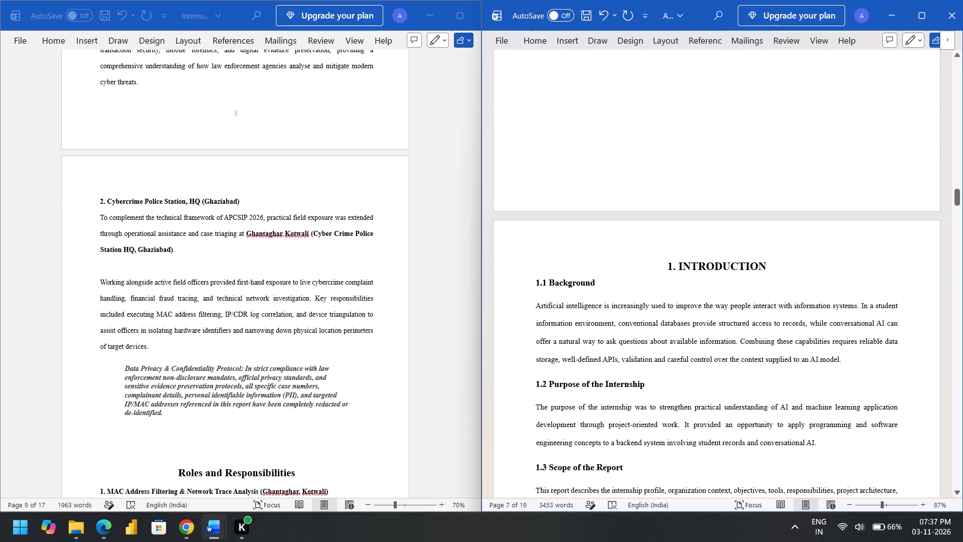
pyautogui.moveTo(534, 309); pyautogui.dragTo(837, 361)
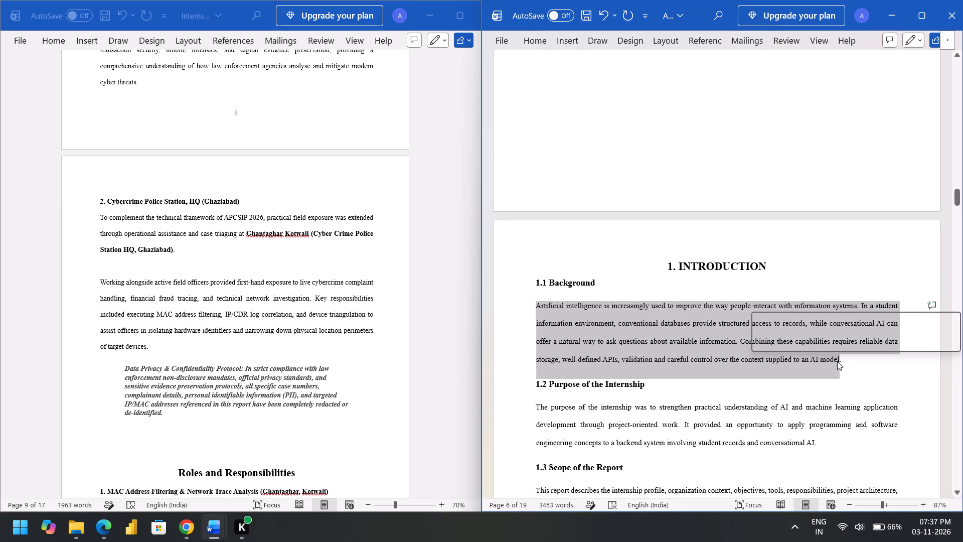
pyautogui.click(840, 322)
pyautogui.press('BackSpace')
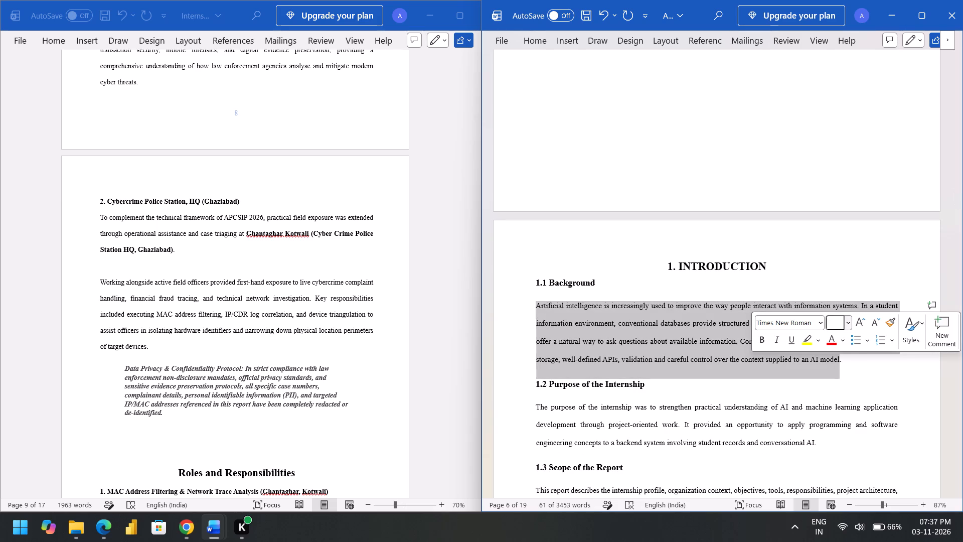
pyautogui.write('12')
pyautogui.press('Return')
# Set the paragraph under 1.2 Purpose of the Internship to 12 pt.
pyautogui.scroll(-2, 787, 350)
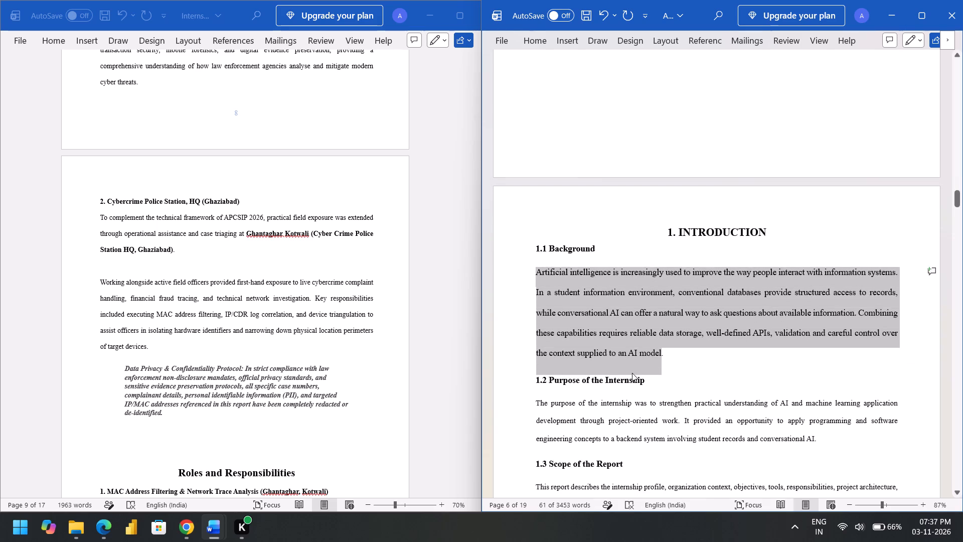
pyautogui.scroll(-1, 632, 373)
pyautogui.moveTo(530, 302); pyautogui.dragTo(792, 317)
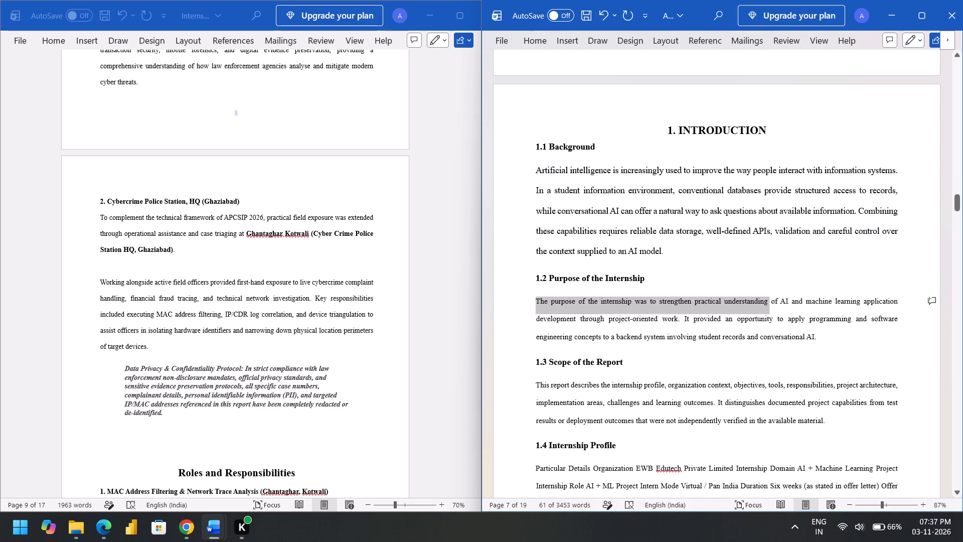
pyautogui.moveTo(792, 317); pyautogui.dragTo(820, 337)
pyautogui.click(838, 300)
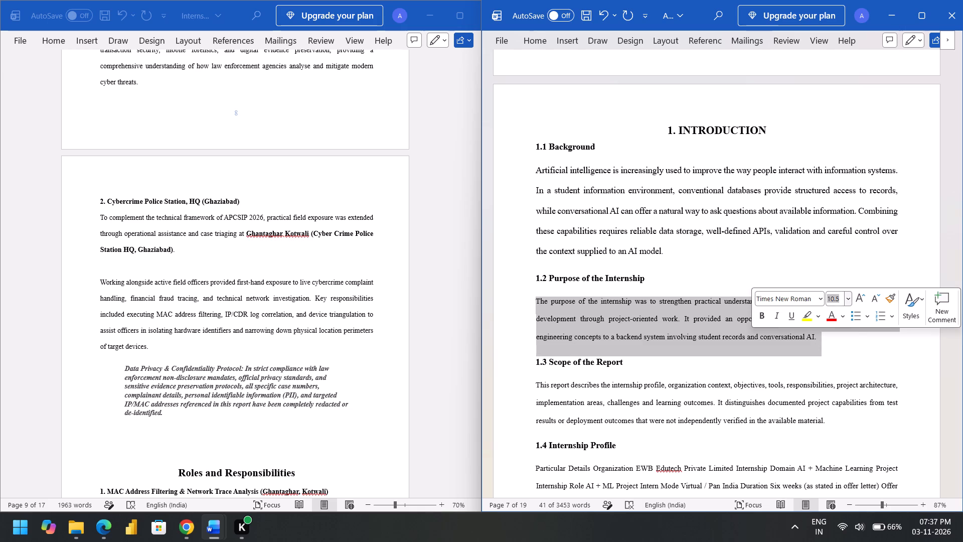
pyautogui.press('BackSpace')
pyautogui.write('12')
pyautogui.press('Return')
# Set the paragraph under 1.3 Scope of the Report to 12 pt.
pyautogui.scroll(-2, 763, 338)
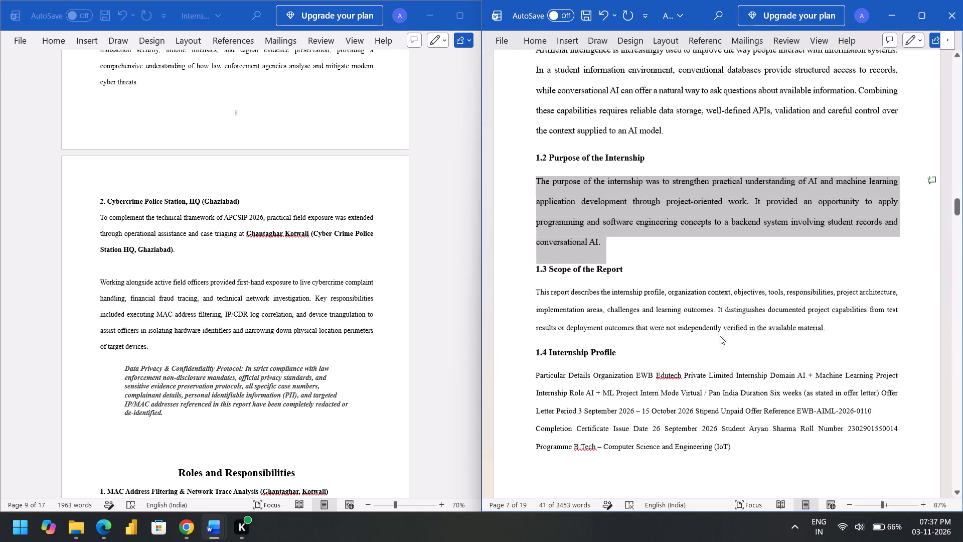
pyautogui.click(533, 265)
pyautogui.moveTo(536, 269); pyautogui.dragTo(619, 273)
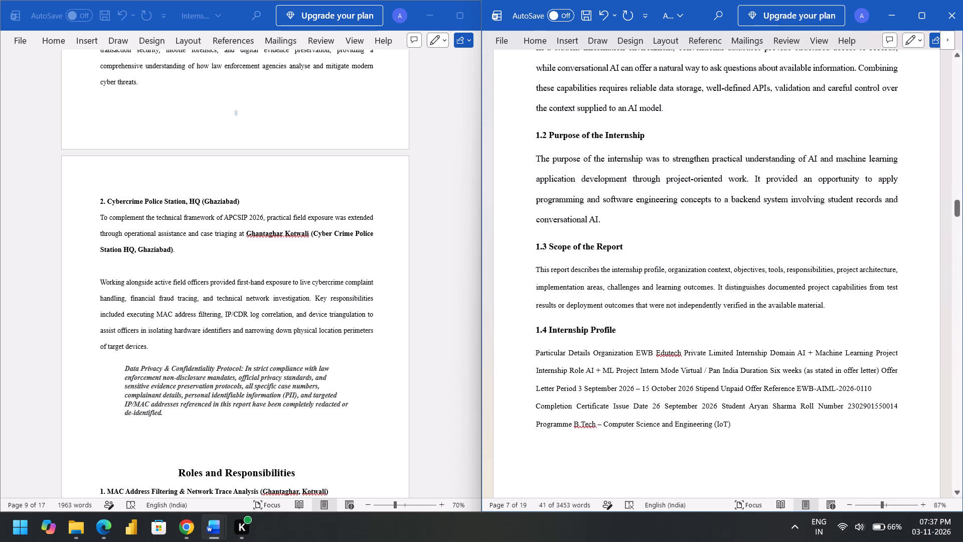
pyautogui.moveTo(619, 273); pyautogui.dragTo(821, 307)
pyautogui.click(841, 268)
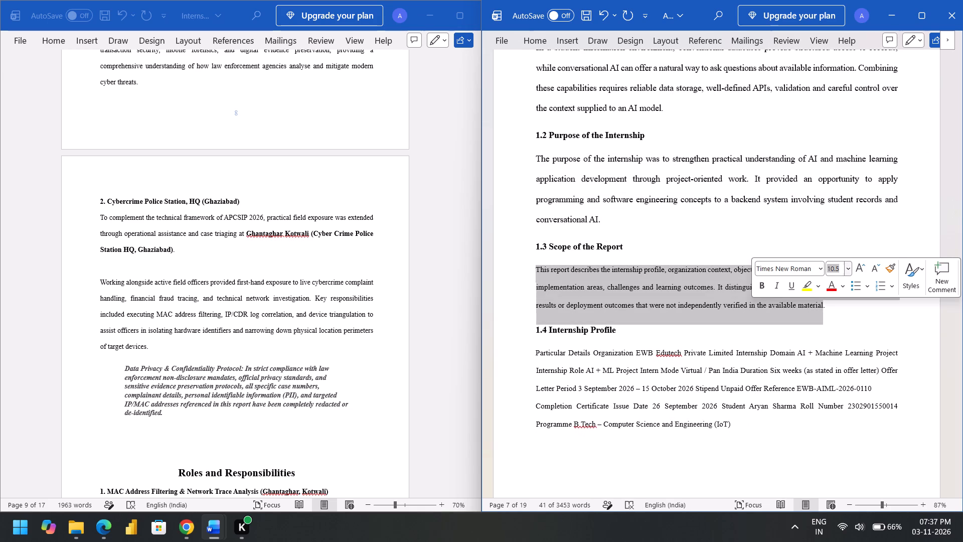
pyautogui.press('BackSpace')
pyautogui.write('12')
pyautogui.press('Return')
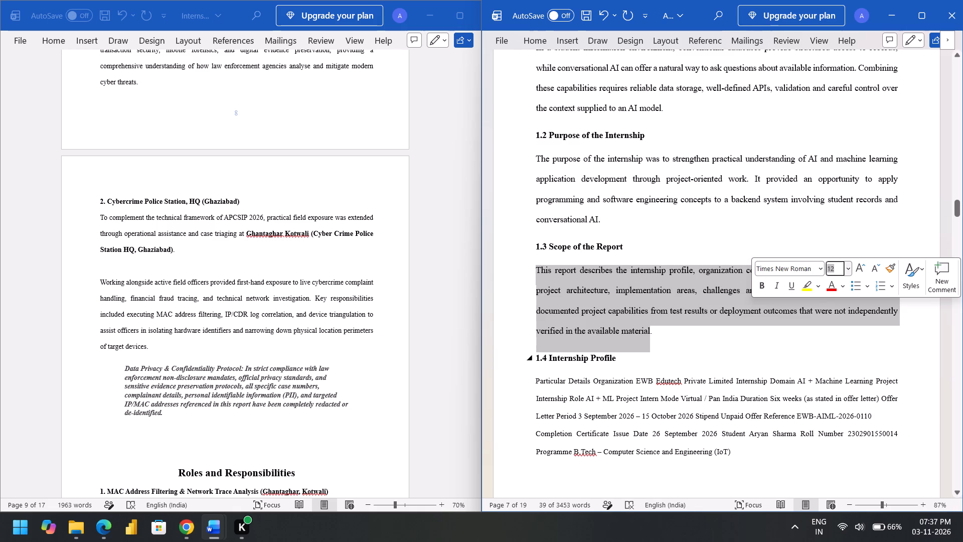
# Set all the text under 1.4 Internship Profile to 12 pt.
pyautogui.moveTo(535, 379); pyautogui.dragTo(805, 463)
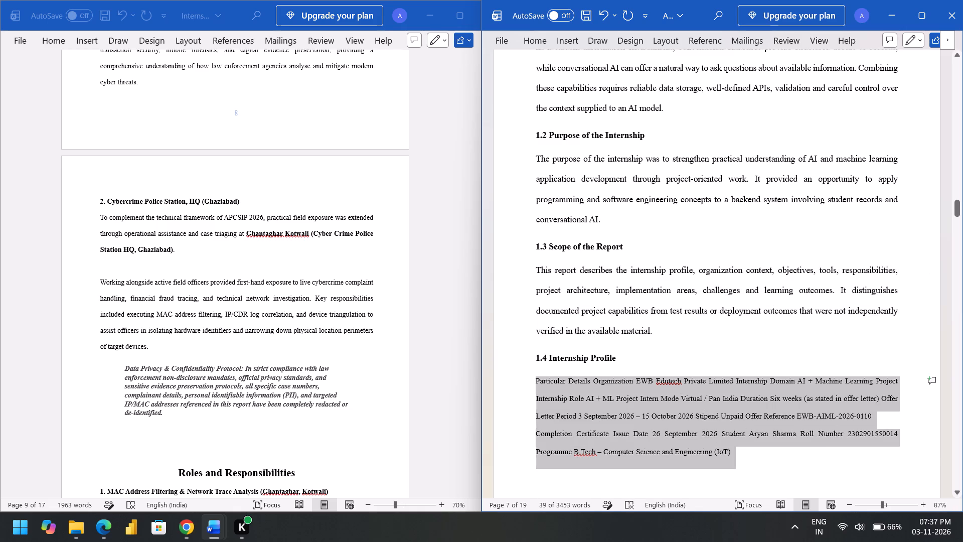
pyautogui.moveTo(805, 463); pyautogui.dragTo(848, 463)
pyautogui.click(842, 427)
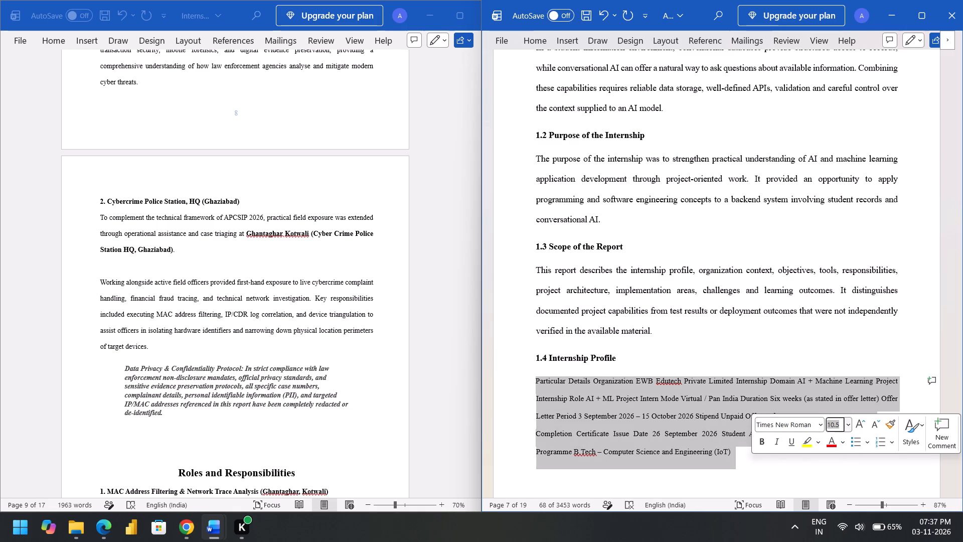
pyautogui.press('BackSpace')
pyautogui.write('12')
pyautogui.press('Return')
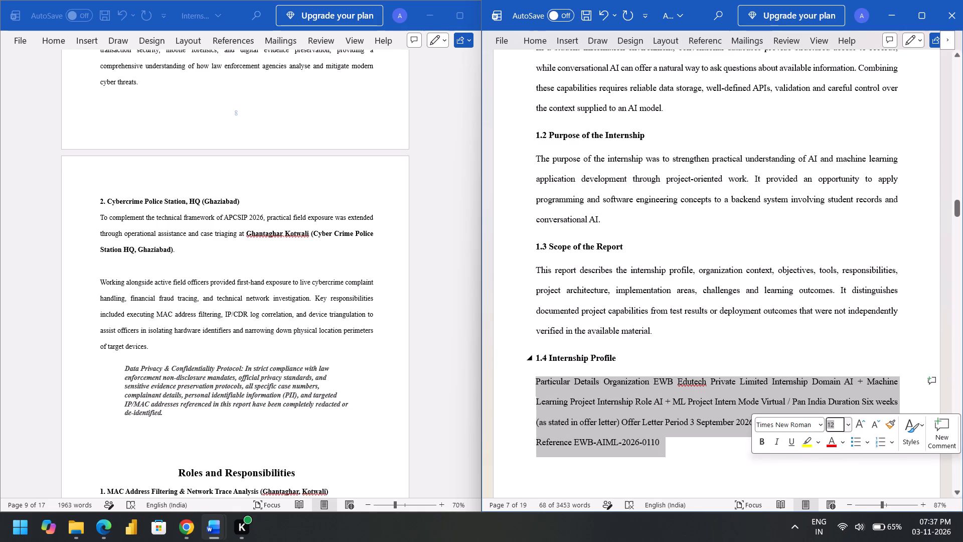
# Compare the formatting of the reference report's Cybercrime Police Station subheading with the 1.2 Purpose of the Internship subheading.
pyautogui.scroll(2, 601, 342)
pyautogui.scroll(1, 144, 251)
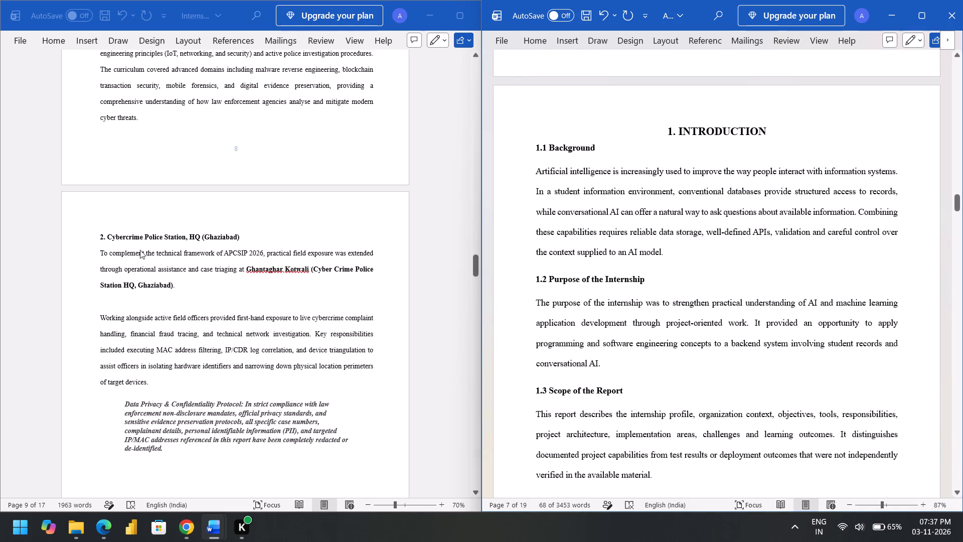
pyautogui.click(108, 235)
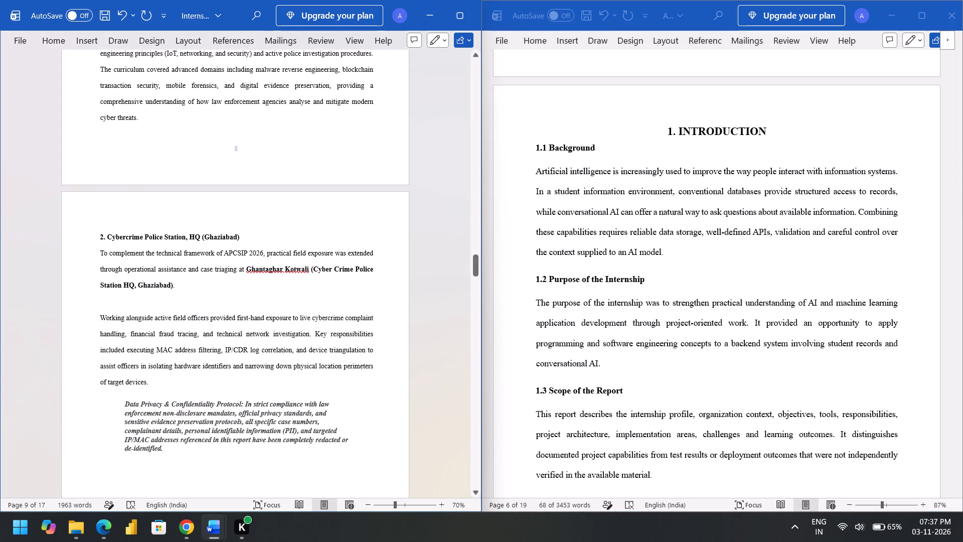
pyautogui.moveTo(108, 239); pyautogui.dragTo(140, 238)
pyautogui.click(358, 329)
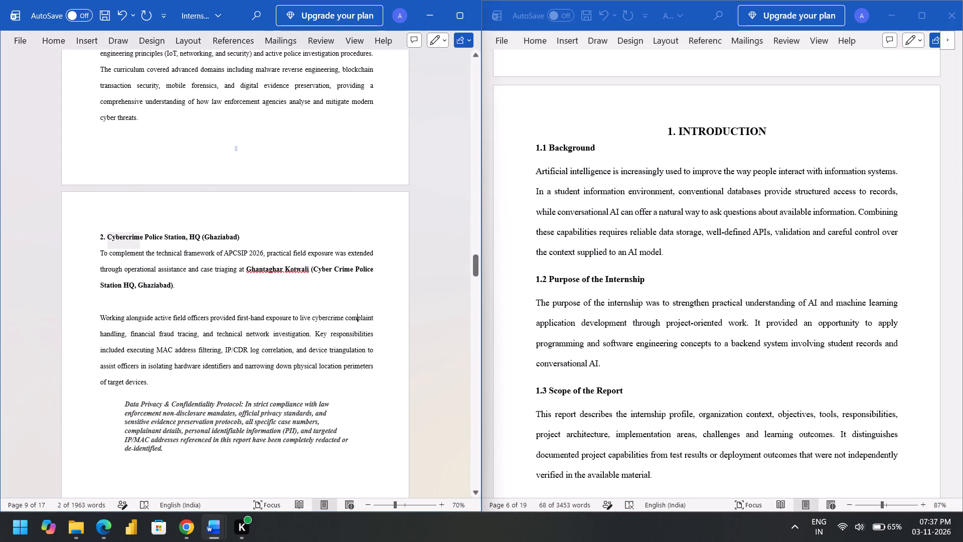
pyautogui.scroll(1, 358, 329)
pyautogui.click(550, 279)
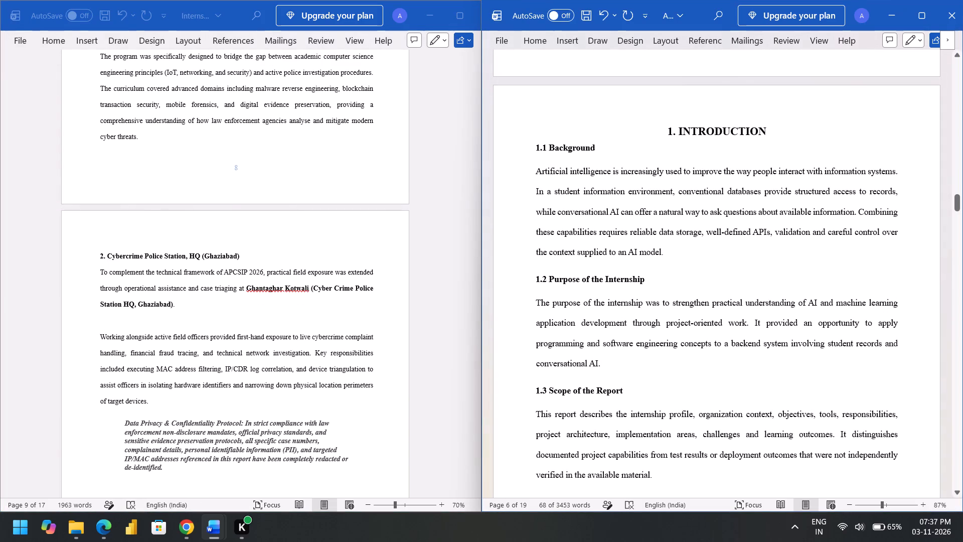
pyautogui.moveTo(550, 279); pyautogui.dragTo(576, 282)
pyautogui.click(680, 287)
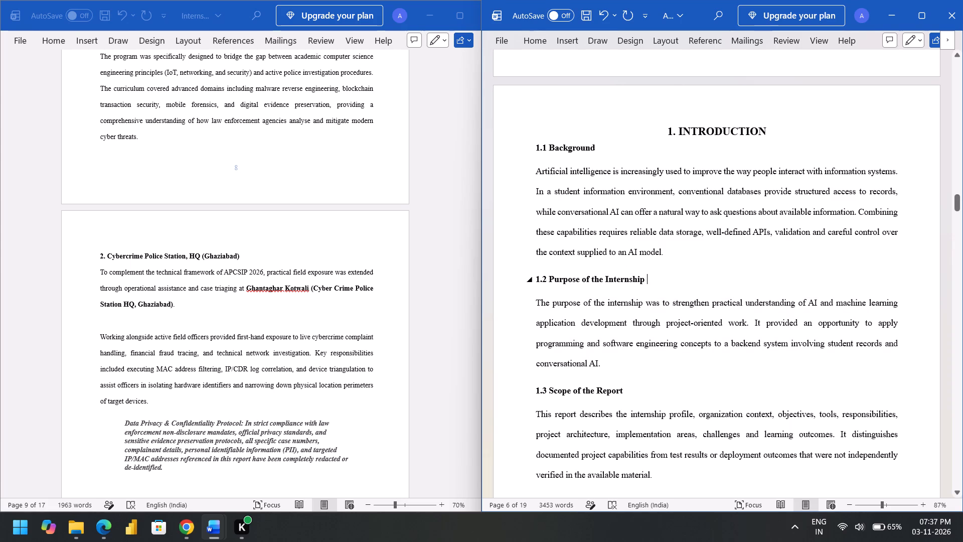
pyautogui.moveTo(549, 277); pyautogui.dragTo(580, 279)
pyautogui.click(631, 290)
# Review the layout and spacing of the Introduction through the start of the Organization Overview.
pyautogui.scroll(2, 631, 290)
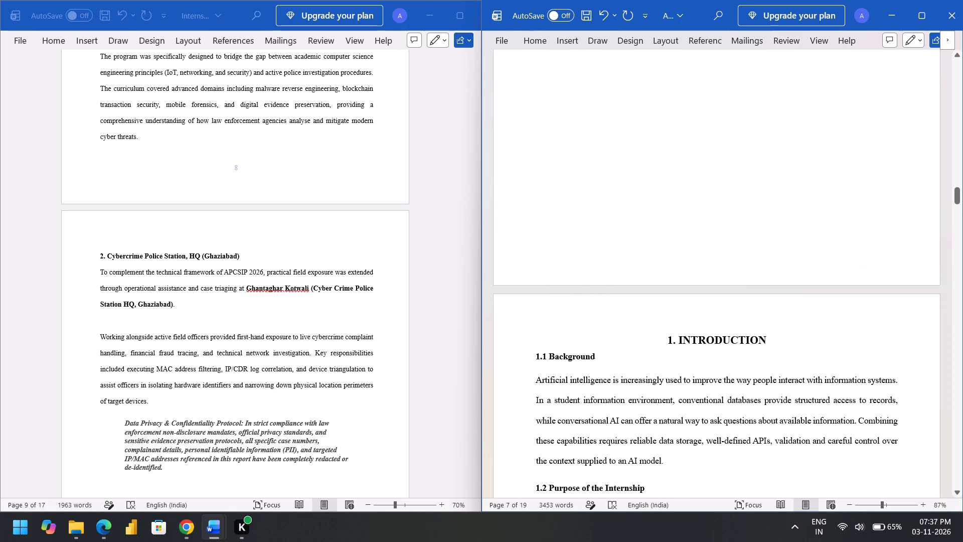
pyautogui.scroll(1, 631, 290)
pyautogui.scroll(-6, 631, 290)
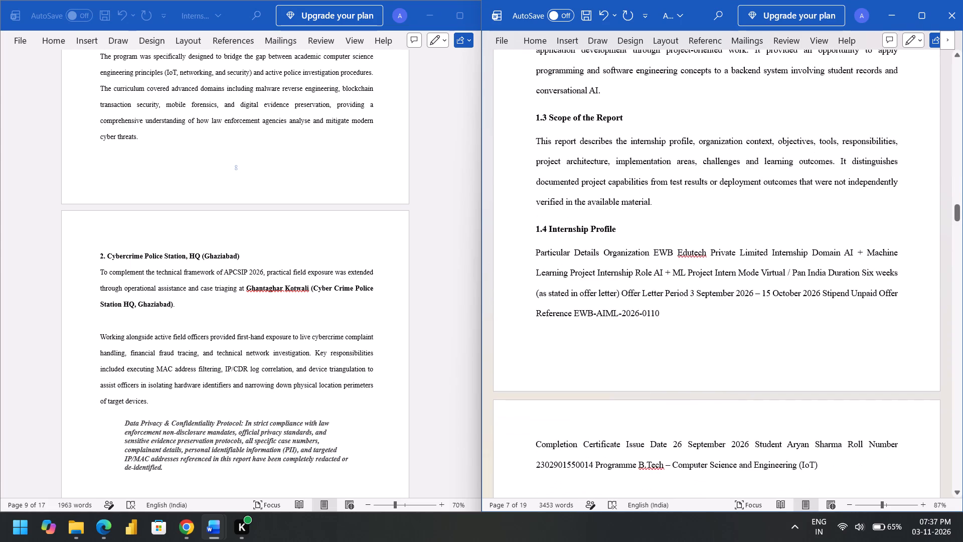
pyautogui.scroll(-19, 631, 290)
pyautogui.scroll(1, 631, 290)
pyautogui.scroll(-3, 631, 290)
pyautogui.scroll(1, 623, 321)
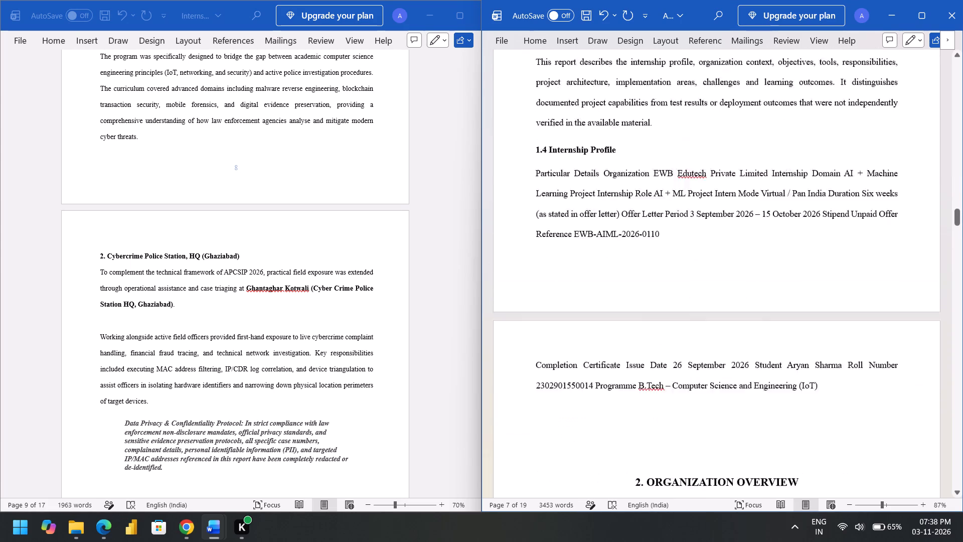
pyautogui.scroll(8, 623, 321)
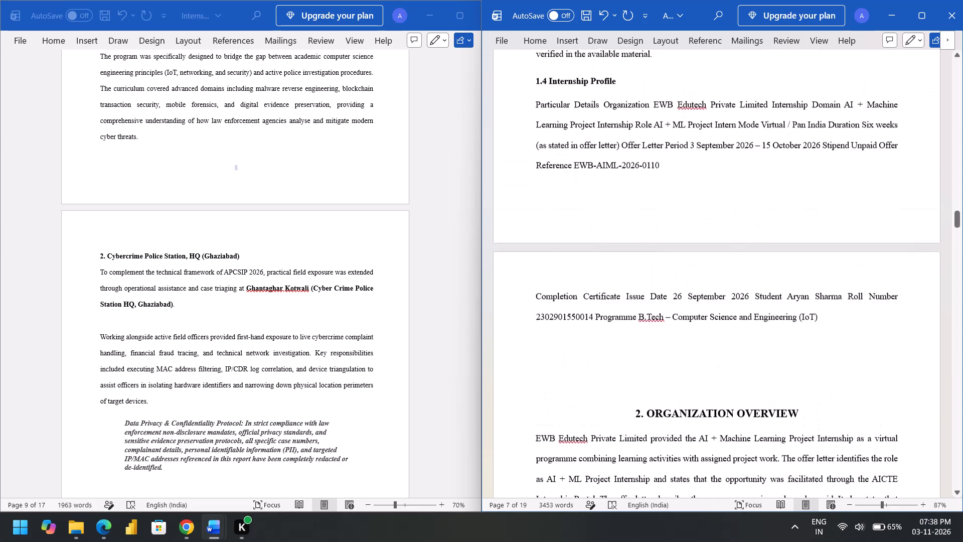
pyautogui.scroll(4, 623, 321)
pyautogui.click(577, 336)
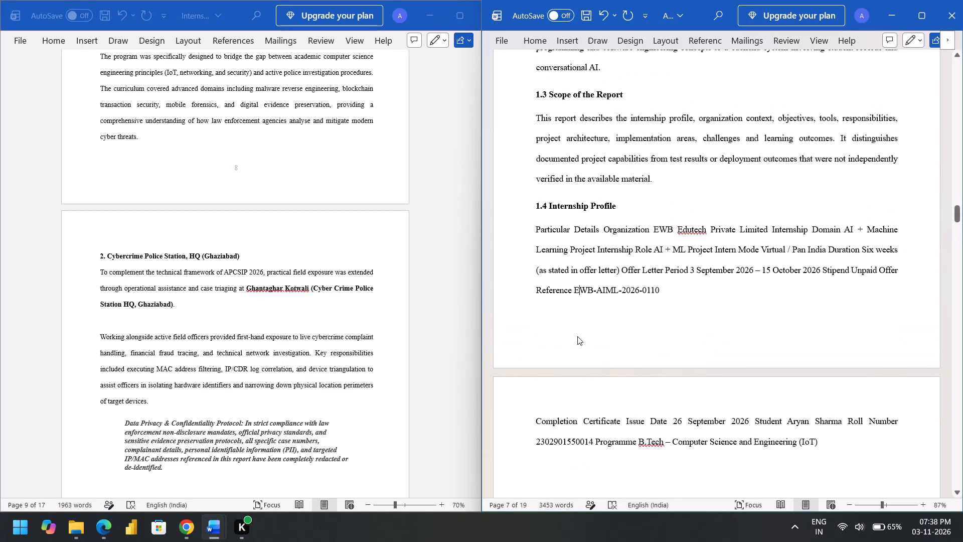
pyautogui.scroll(2, 574, 283)
pyautogui.scroll(1, 569, 353)
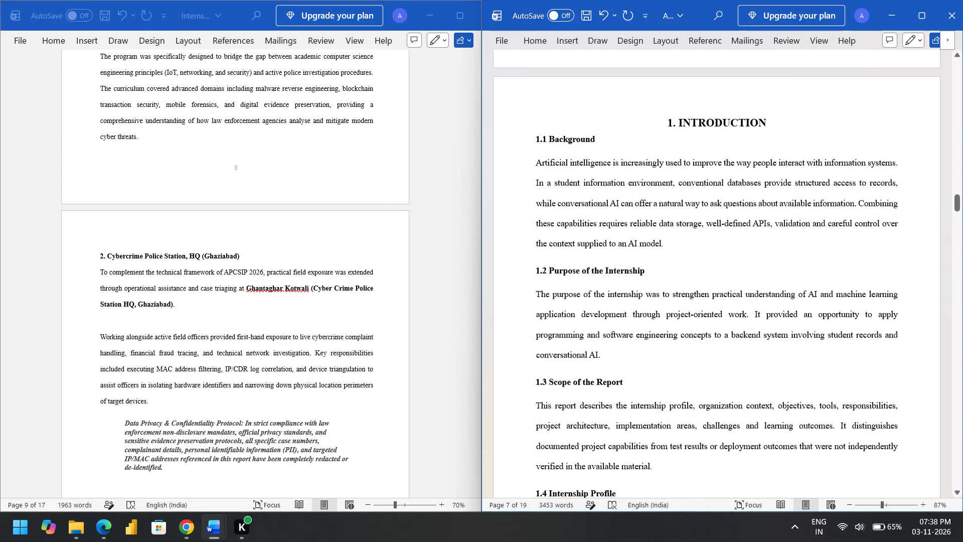
pyautogui.scroll(2, 381, 203)
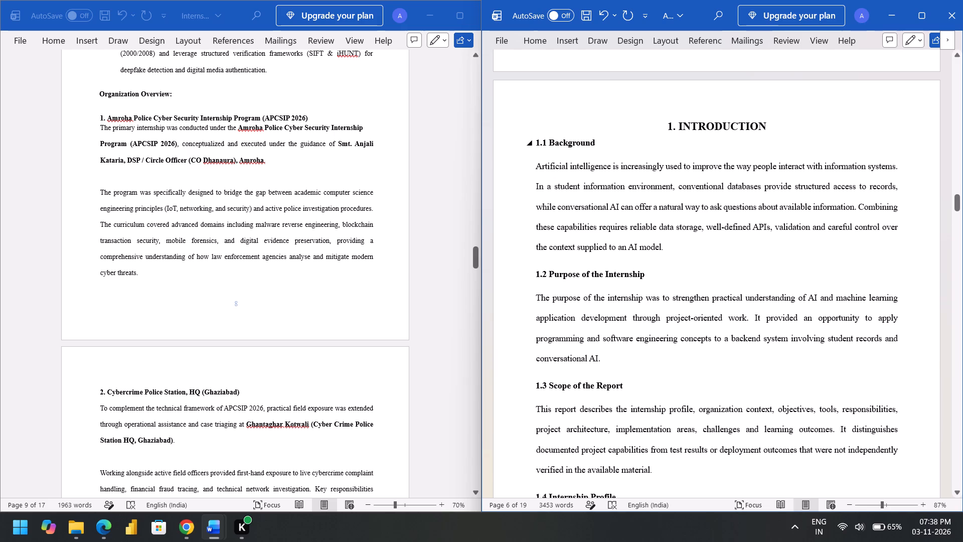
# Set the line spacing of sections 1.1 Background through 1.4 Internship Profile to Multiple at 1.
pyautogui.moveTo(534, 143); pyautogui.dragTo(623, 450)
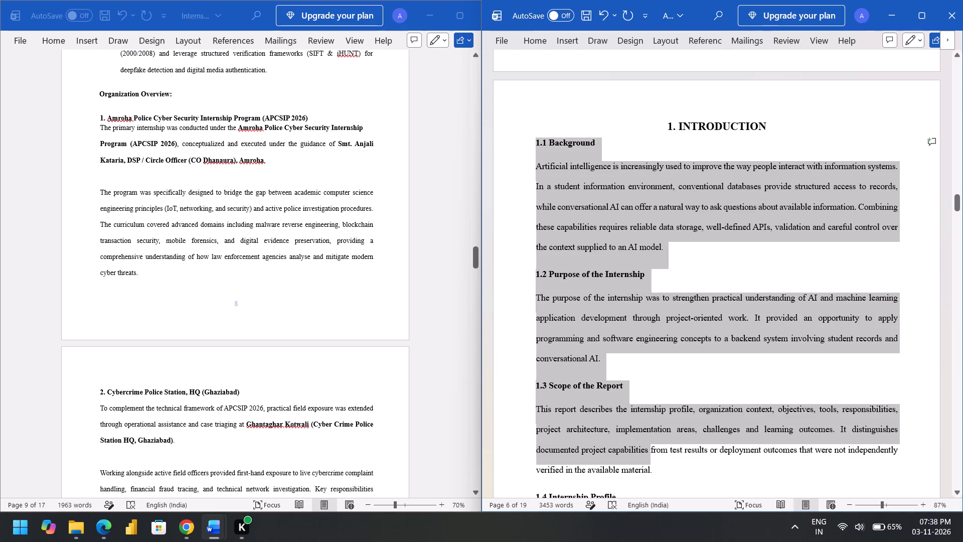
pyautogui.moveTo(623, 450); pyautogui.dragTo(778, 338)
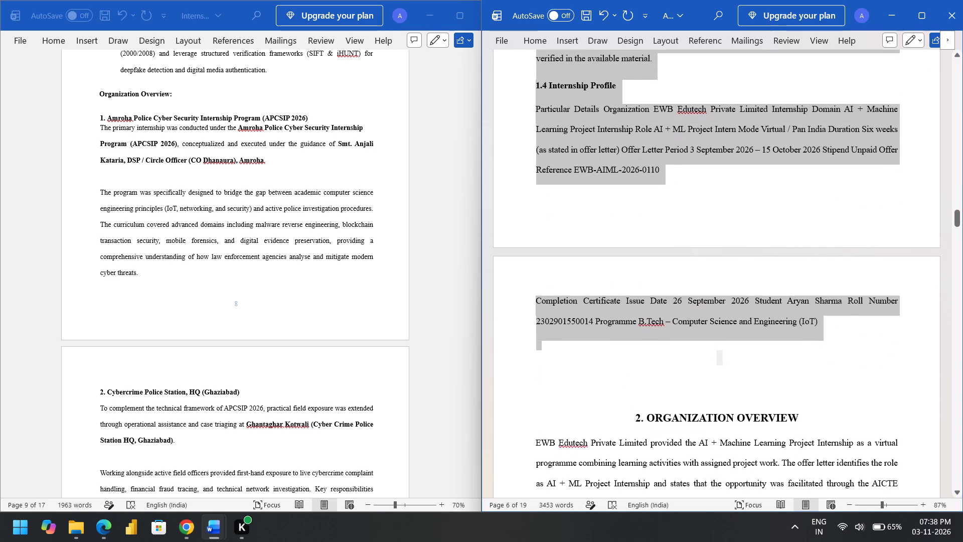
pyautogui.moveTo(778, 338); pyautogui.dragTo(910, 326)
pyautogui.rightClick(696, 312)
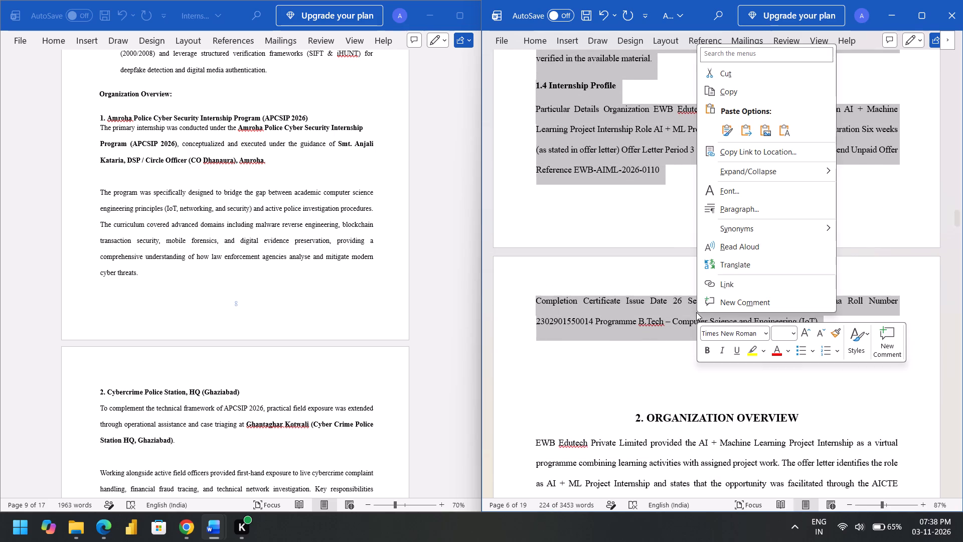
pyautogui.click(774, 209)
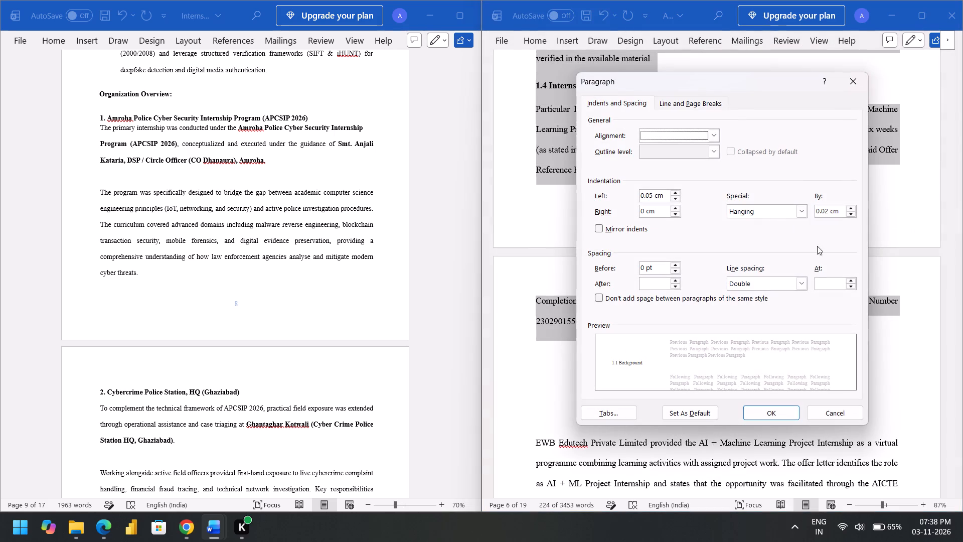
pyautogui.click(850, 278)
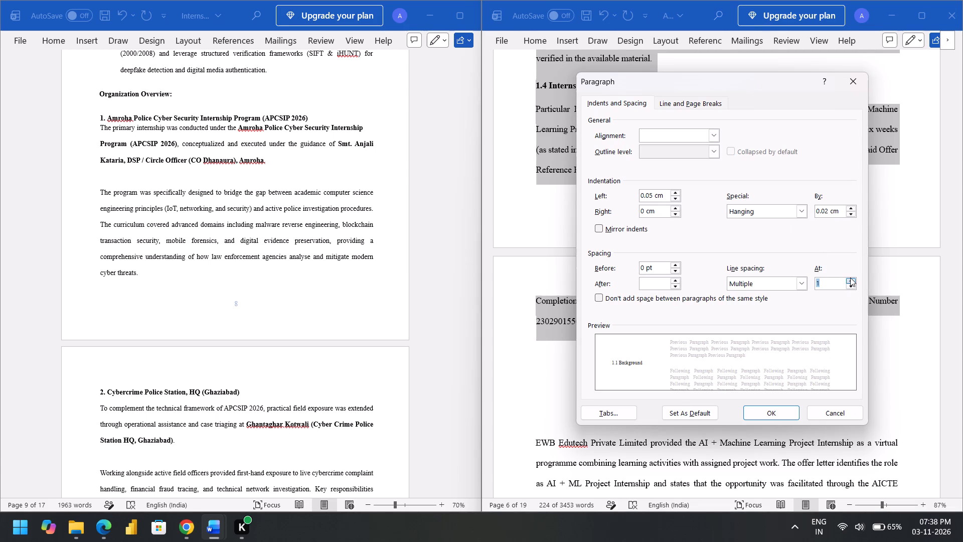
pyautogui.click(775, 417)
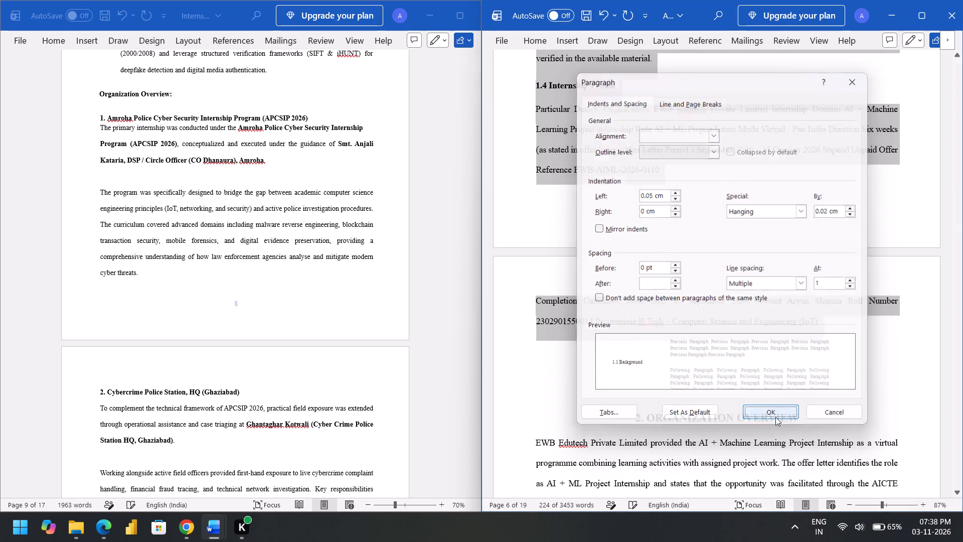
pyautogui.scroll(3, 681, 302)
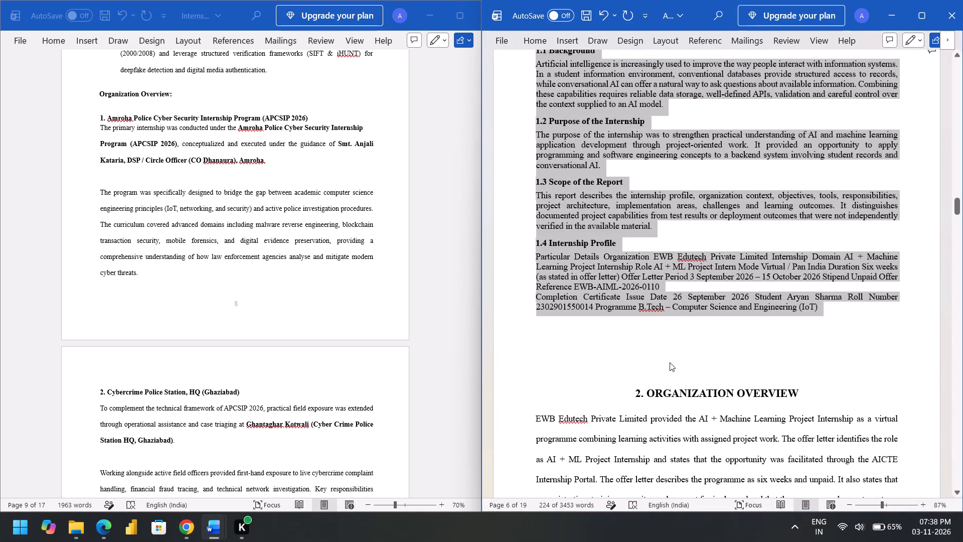
# Insert blank lines above the 2. ORGANIZATION OVERVIEW heading to push it onto the next page.
pyautogui.click(670, 366)
pyautogui.press('Return')
pyautogui.press('Return')
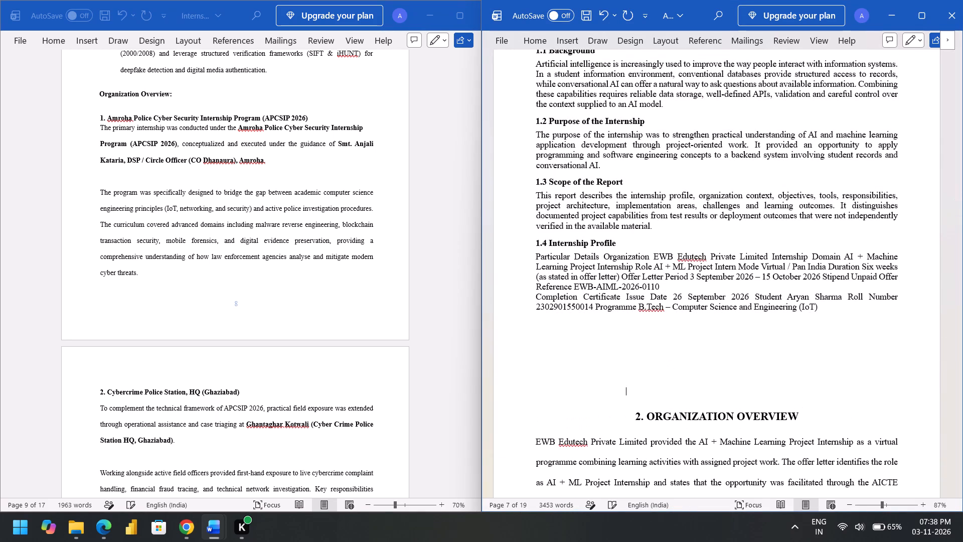
pyautogui.press('Return')
pyautogui.press('Return')
pyautogui.press('Return')
pyautogui.press('Return')
pyautogui.scroll(-3, 670, 366)
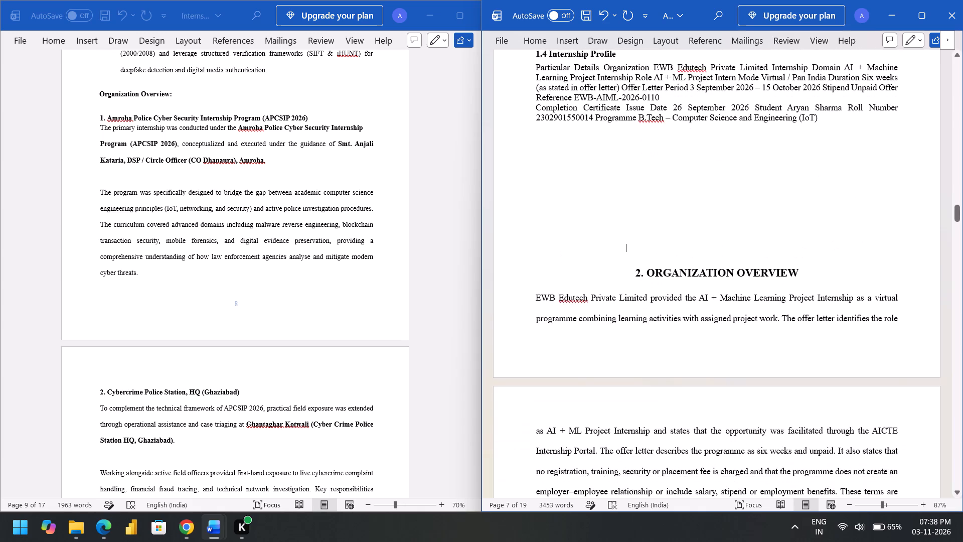
pyautogui.press('Return')
pyautogui.press('Return')
pyautogui.press('Return')
# Set the line spacing of sections 1.1 Background through 1.4 Internship Profile to Multiple at 1.5.
pyautogui.scroll(2, 624, 321)
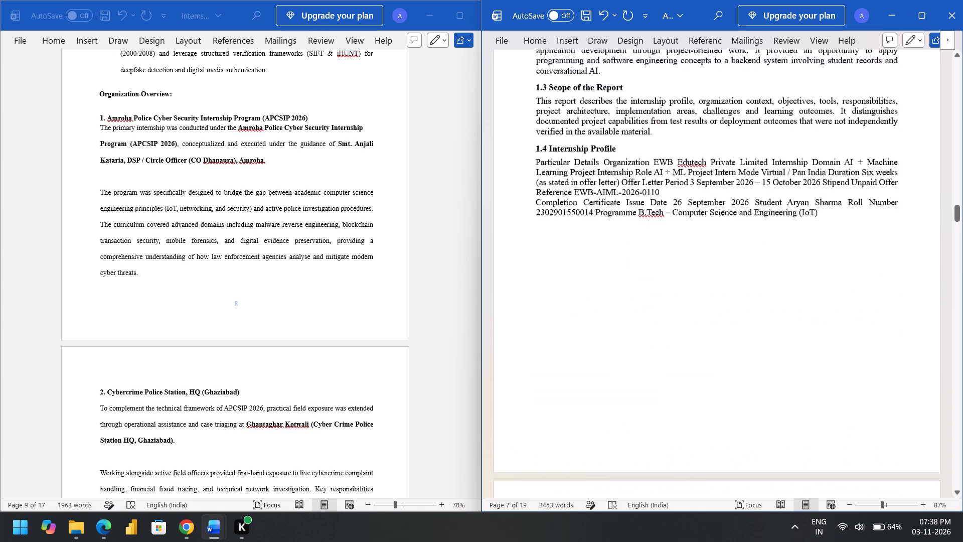
pyautogui.scroll(2, 624, 321)
pyautogui.moveTo(535, 121); pyautogui.dragTo(610, 144)
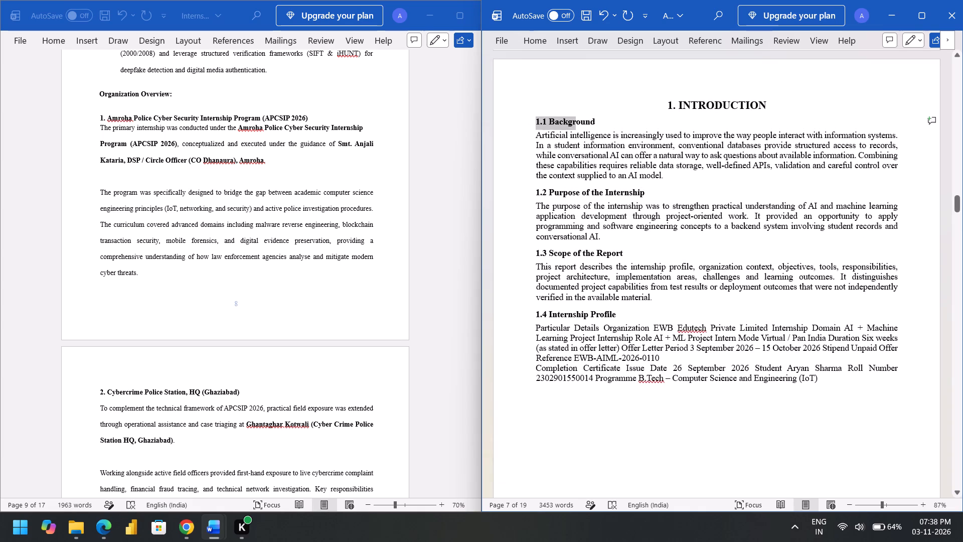
pyautogui.moveTo(610, 144); pyautogui.dragTo(872, 374)
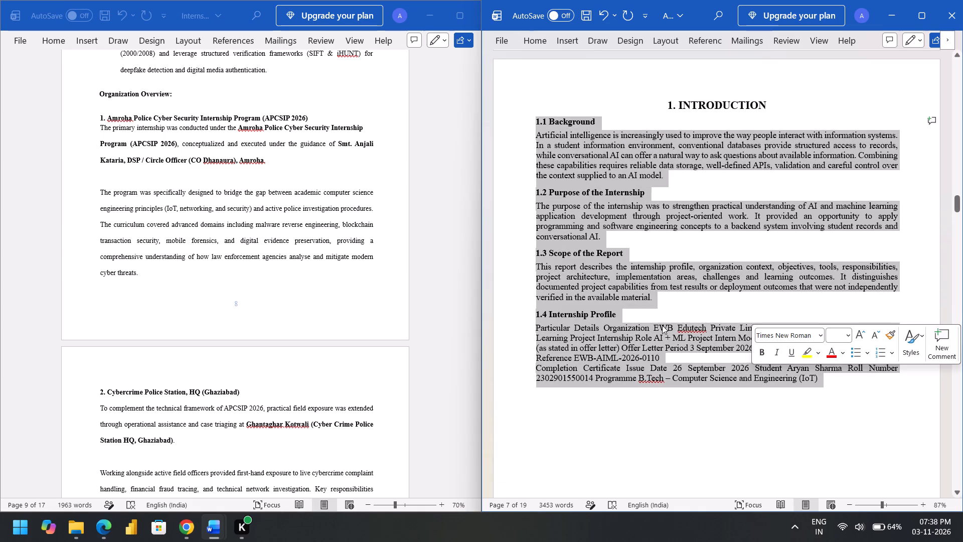
pyautogui.rightClick(657, 329)
pyautogui.click(729, 225)
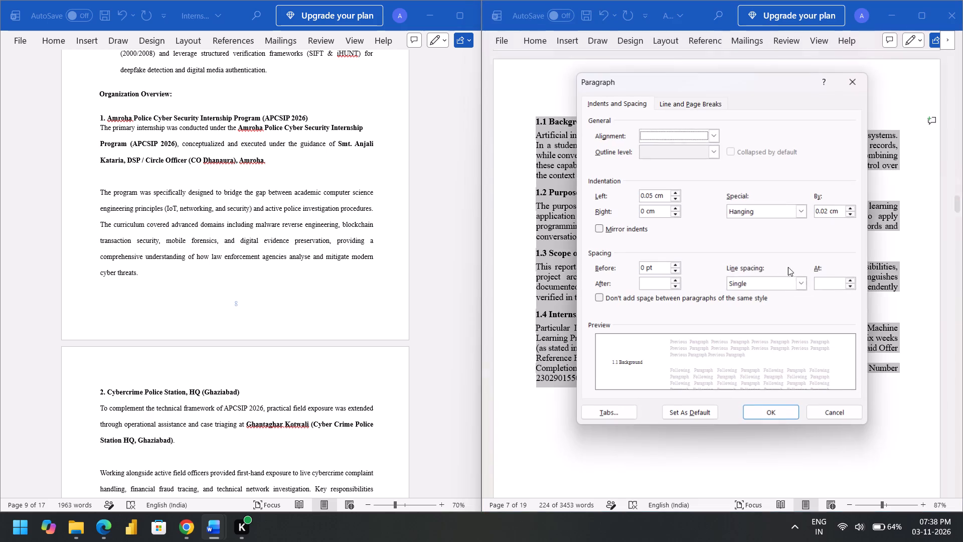
pyautogui.click(850, 278)
pyautogui.click(850, 278)
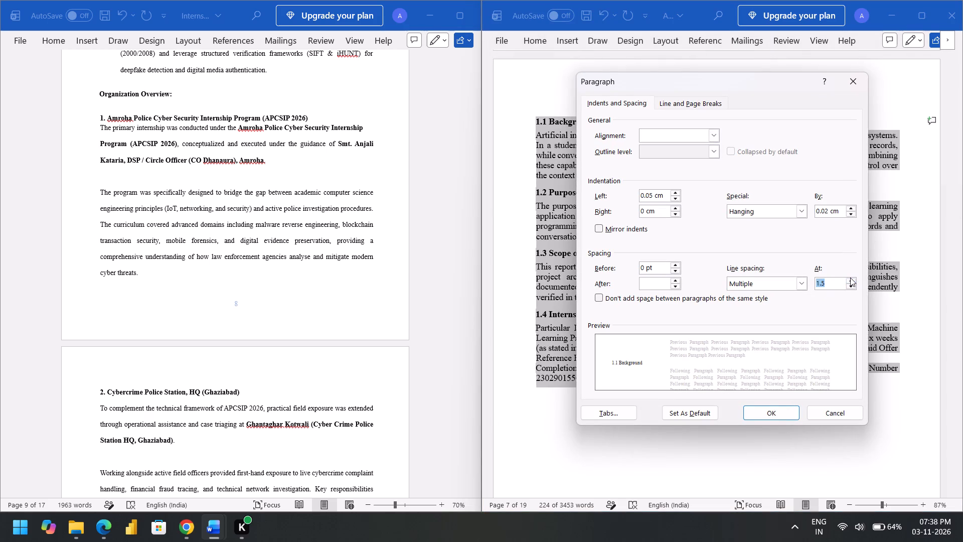
pyautogui.click(781, 410)
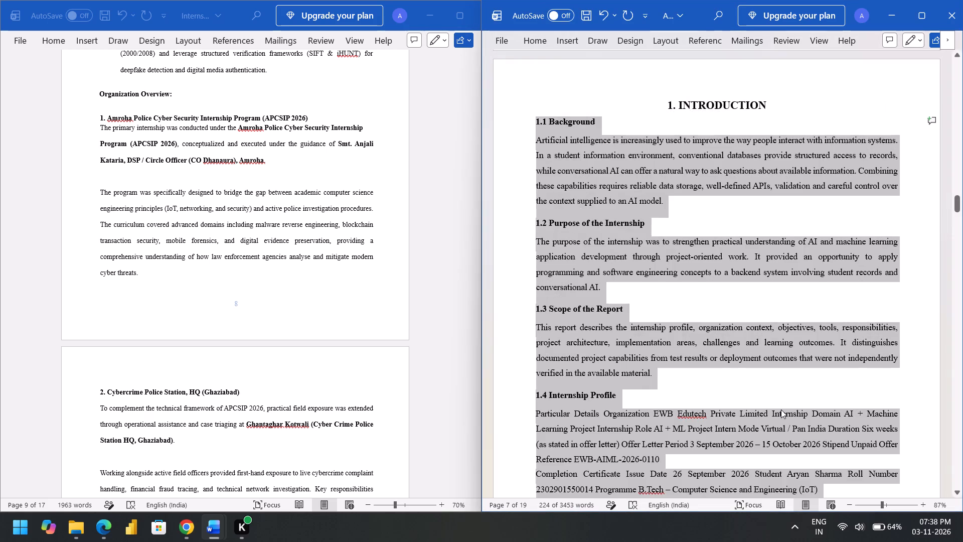
pyautogui.scroll(-2, 781, 410)
pyautogui.click(761, 413)
pyautogui.scroll(2, 761, 413)
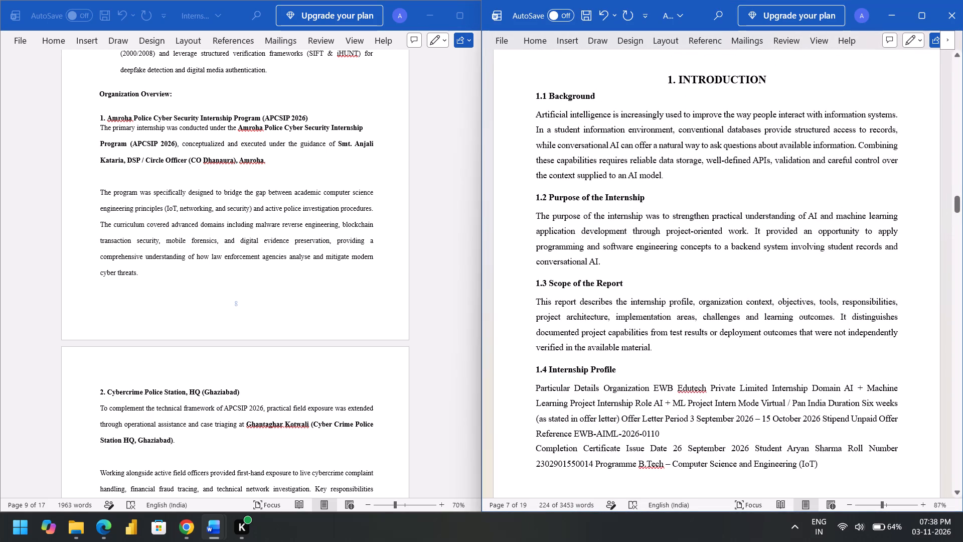
pyautogui.moveTo(556, 308); pyautogui.dragTo(592, 310)
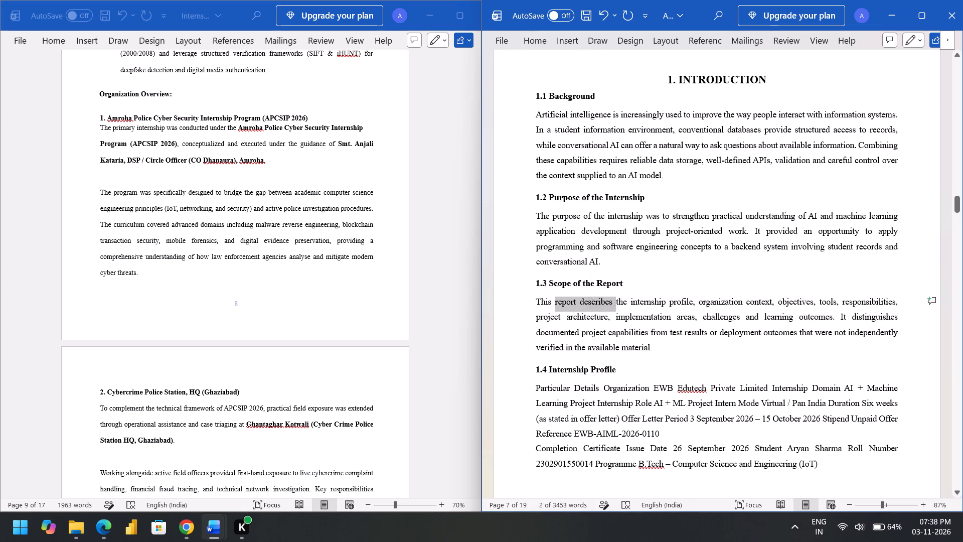
pyautogui.click(618, 333)
# Delete the surplus blank lines above the 2. ORGANIZATION OVERVIEW heading so it starts at the top of its page.
pyautogui.scroll(-6, 618, 333)
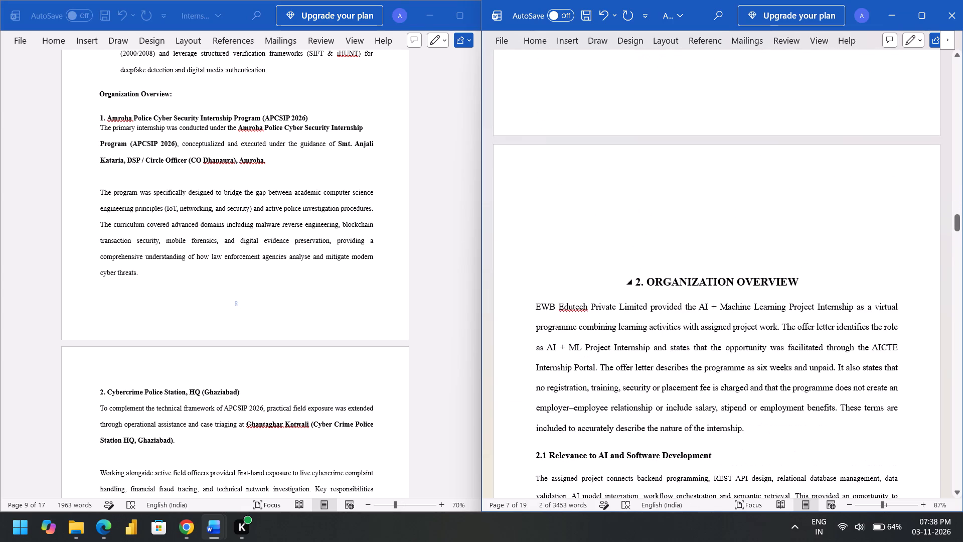
pyautogui.click(677, 264)
pyautogui.press('BackSpace')
pyautogui.press('BackSpace')
pyautogui.press('BackSpace')
pyautogui.press('BackSpace')
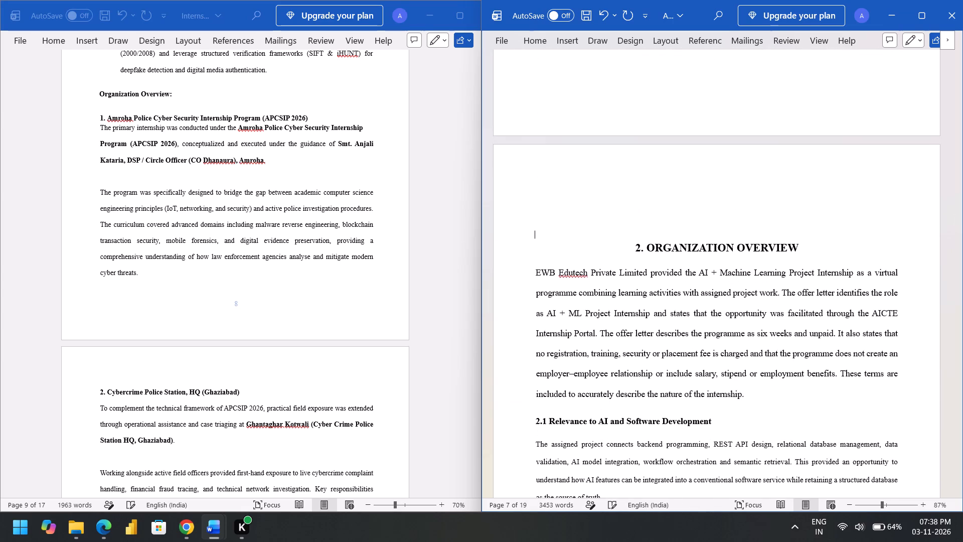
pyautogui.press('BackSpace')
pyautogui.press('BackSpace')
pyautogui.press('BackSpace')
pyautogui.press('BackSpace')
pyautogui.press('BackSpace')
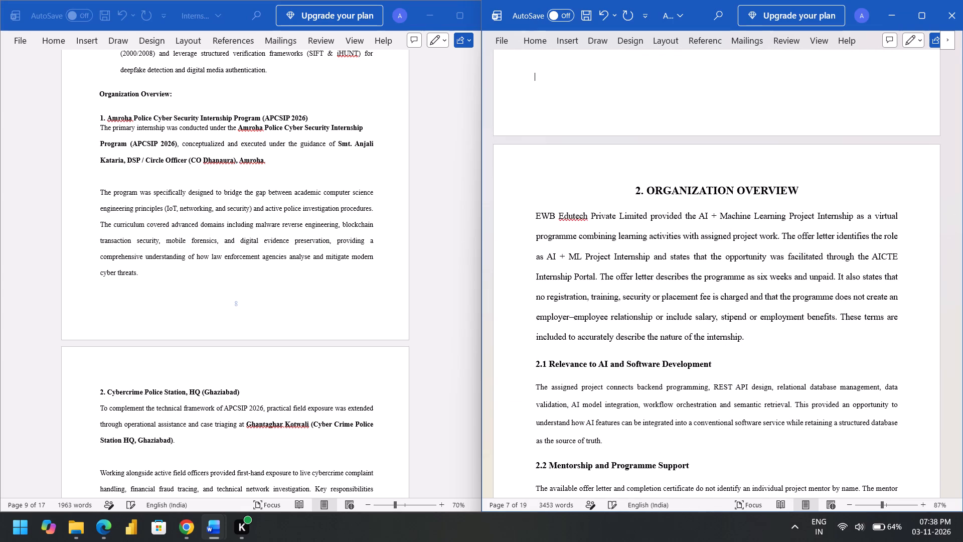
# Set the line spacing of all text under 2. ORGANIZATION OVERVIEW, through section 2.2, to Multiple at 1.5.
pyautogui.scroll(-1, 651, 311)
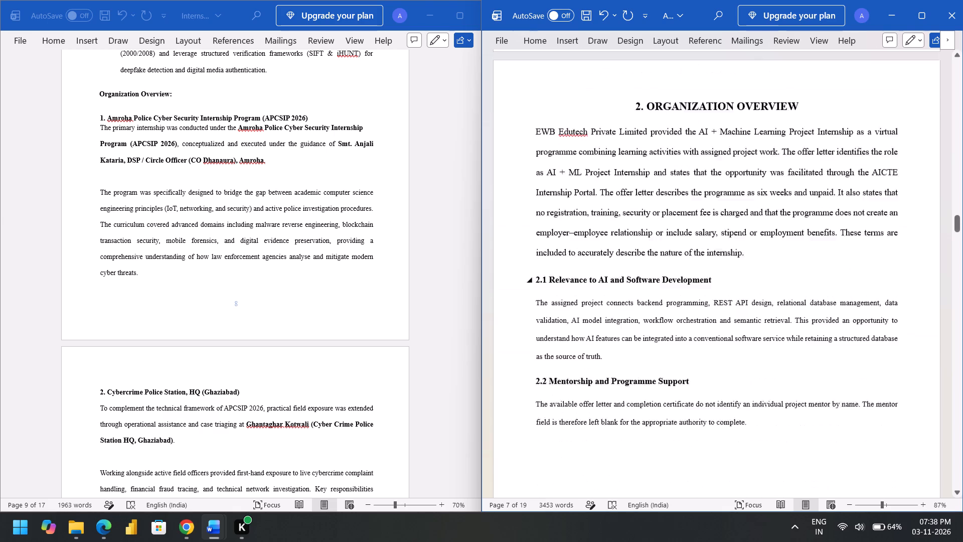
pyautogui.scroll(-1, 651, 311)
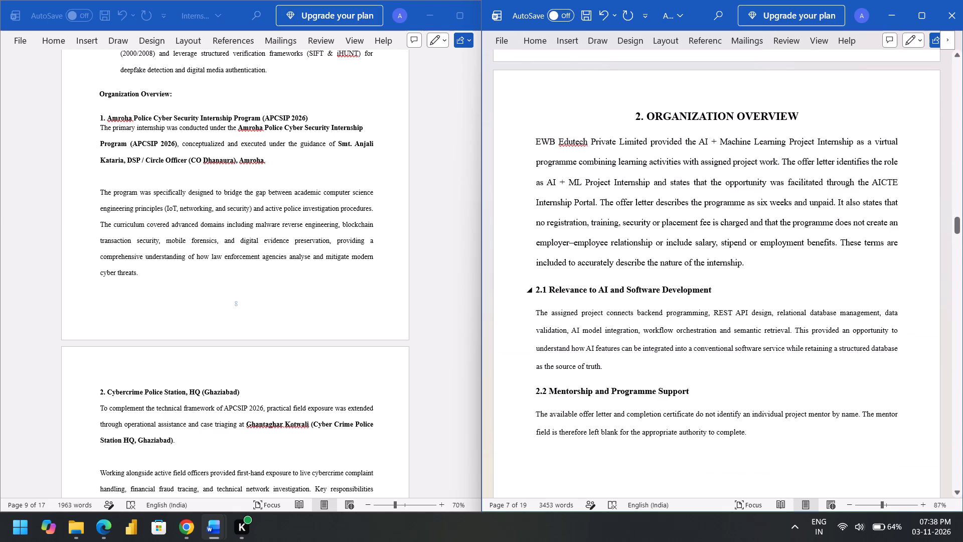
pyautogui.moveTo(535, 141); pyautogui.dragTo(751, 438)
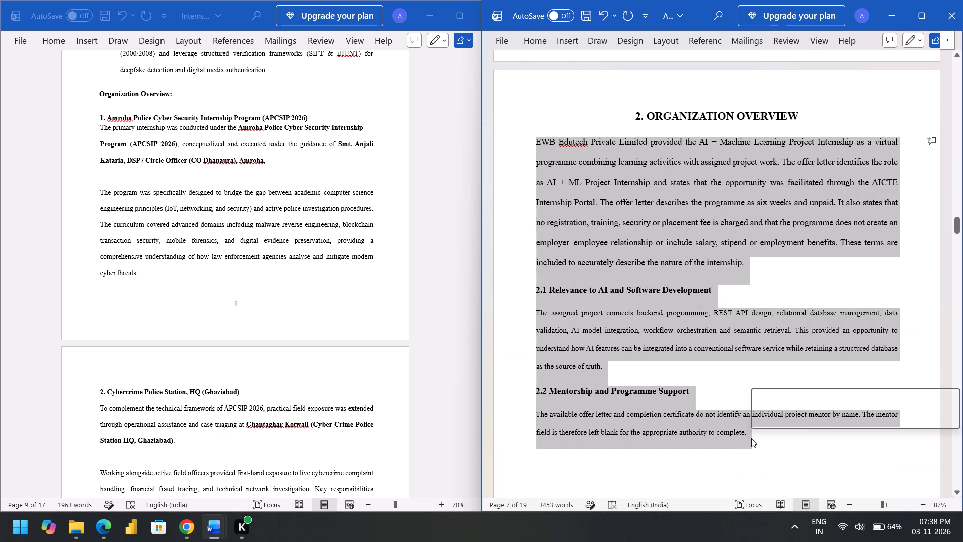
pyautogui.rightClick(714, 430)
pyautogui.click(788, 327)
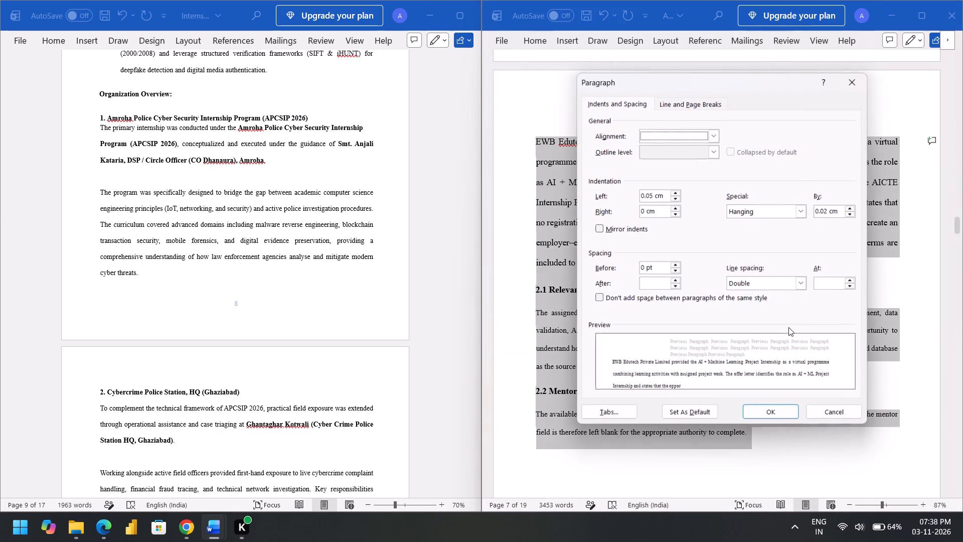
pyautogui.click(848, 282)
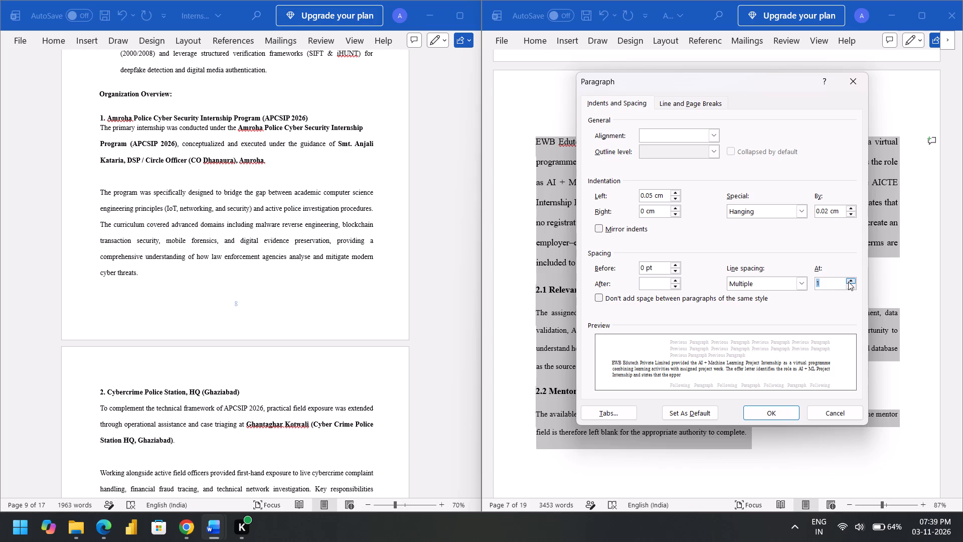
pyautogui.click(848, 282)
pyautogui.click(781, 413)
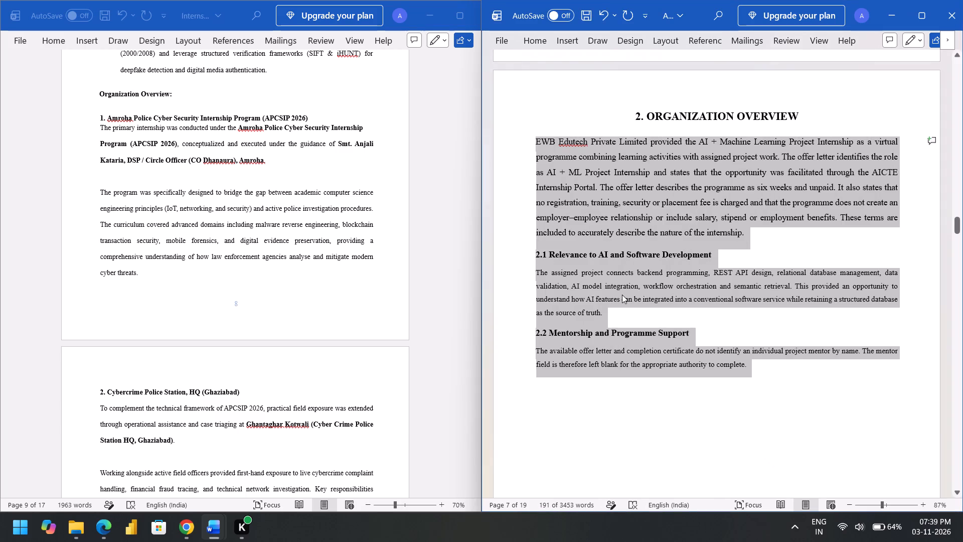
# Check the Organization Overview opening paragraph's font size and set the paragraph under 2.1 Relevance to AI and Software Development to 12 pt.
pyautogui.click(534, 144)
pyautogui.moveTo(534, 143); pyautogui.dragTo(596, 152)
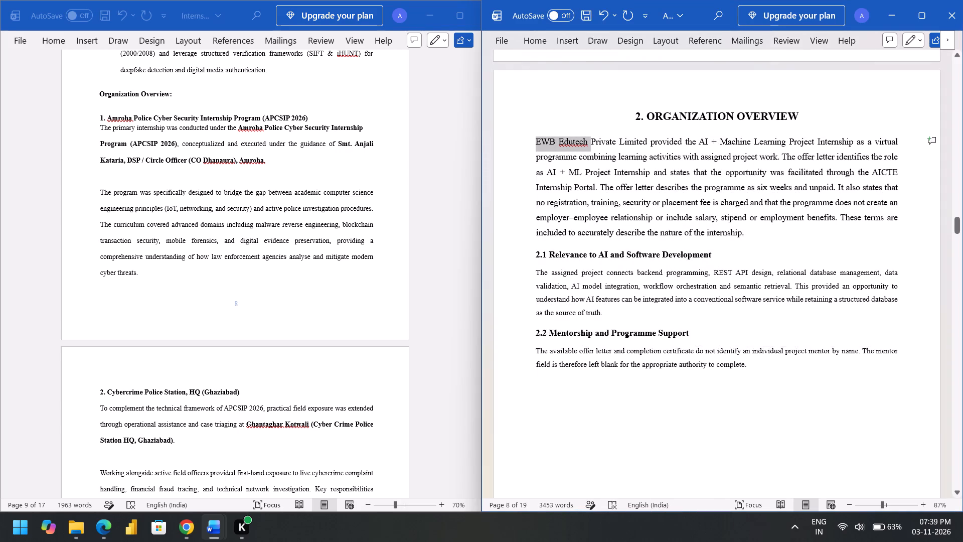
pyautogui.moveTo(596, 152); pyautogui.dragTo(738, 231)
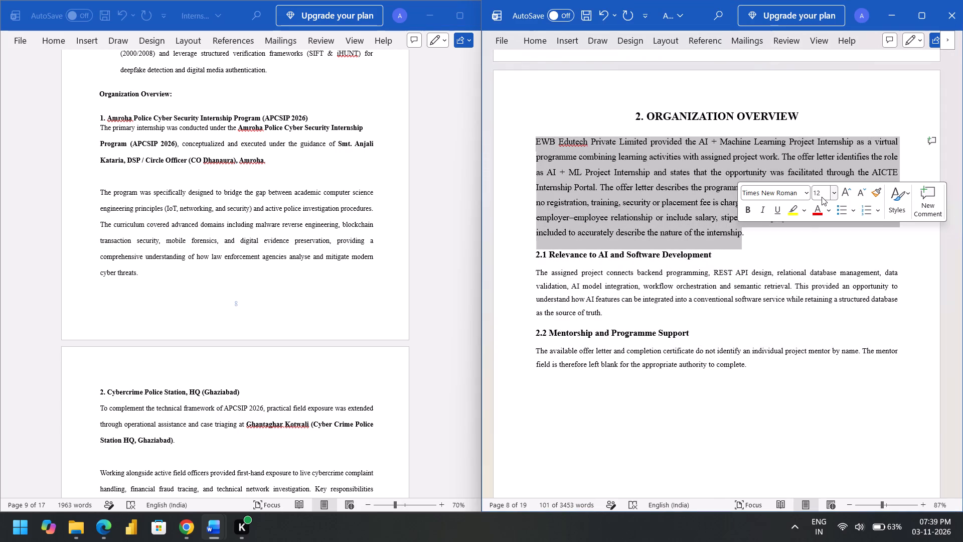
pyautogui.moveTo(532, 273); pyautogui.dragTo(606, 301)
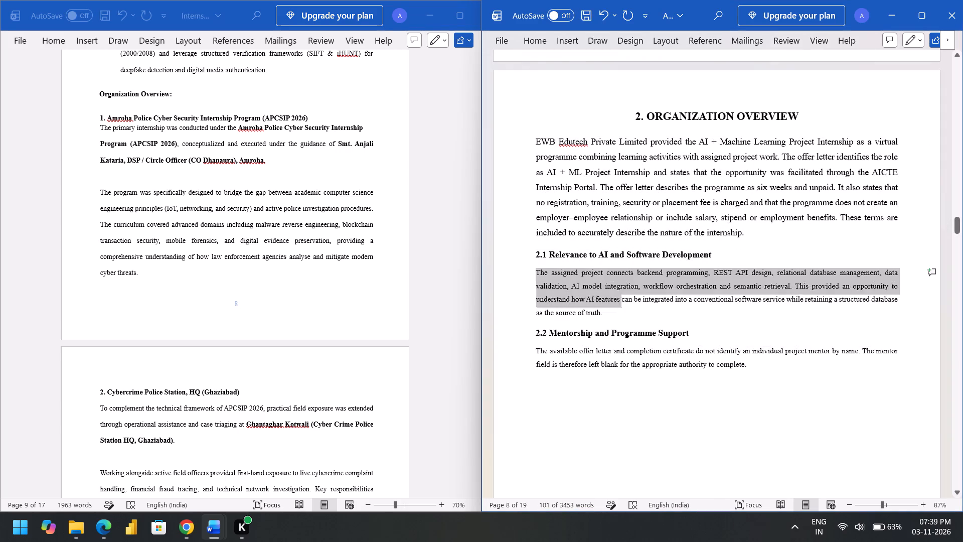
pyautogui.moveTo(606, 301); pyautogui.dragTo(609, 308)
pyautogui.click(694, 268)
pyautogui.press('BackSpace')
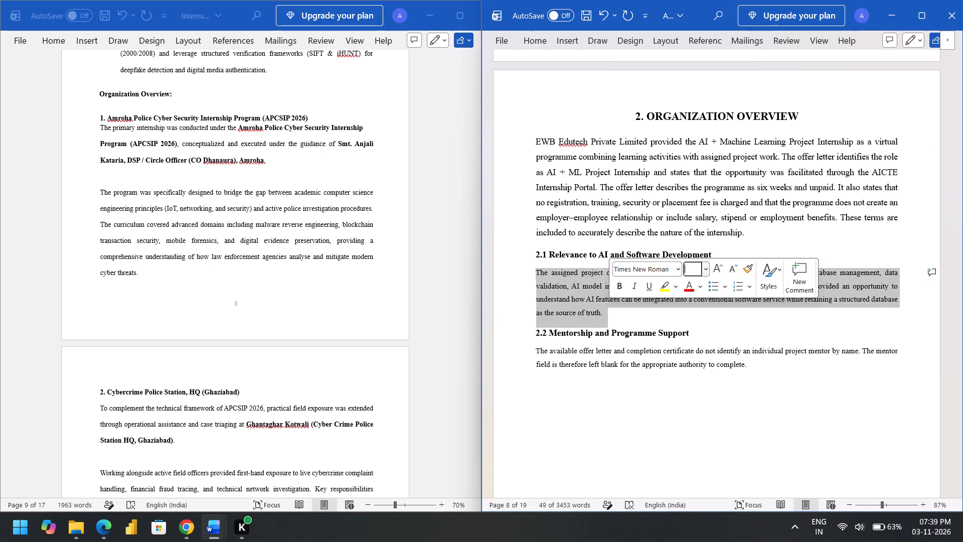
pyautogui.write('12')
pyautogui.press('Return')
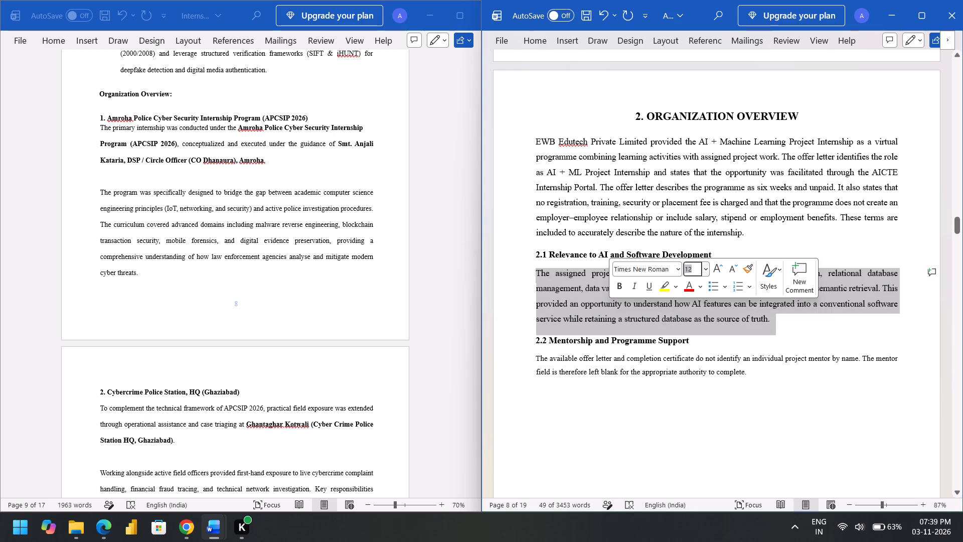
# Set the paragraph under 2.2 Mentorship and Programme Support to 12 pt.
pyautogui.moveTo(535, 358); pyautogui.dragTo(752, 376)
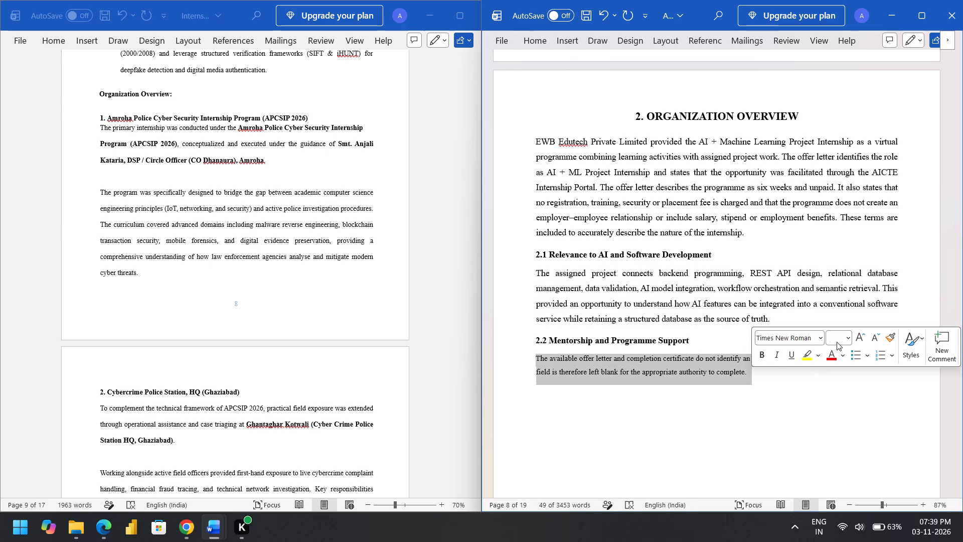
pyautogui.click(840, 340)
pyautogui.press('BackSpace')
pyautogui.write('12')
pyautogui.press('Return')
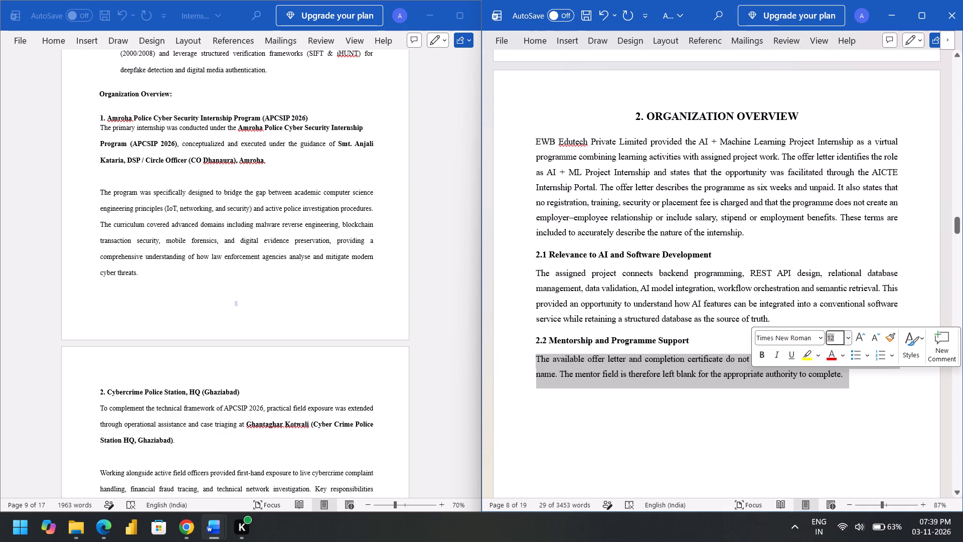
pyautogui.click(907, 269)
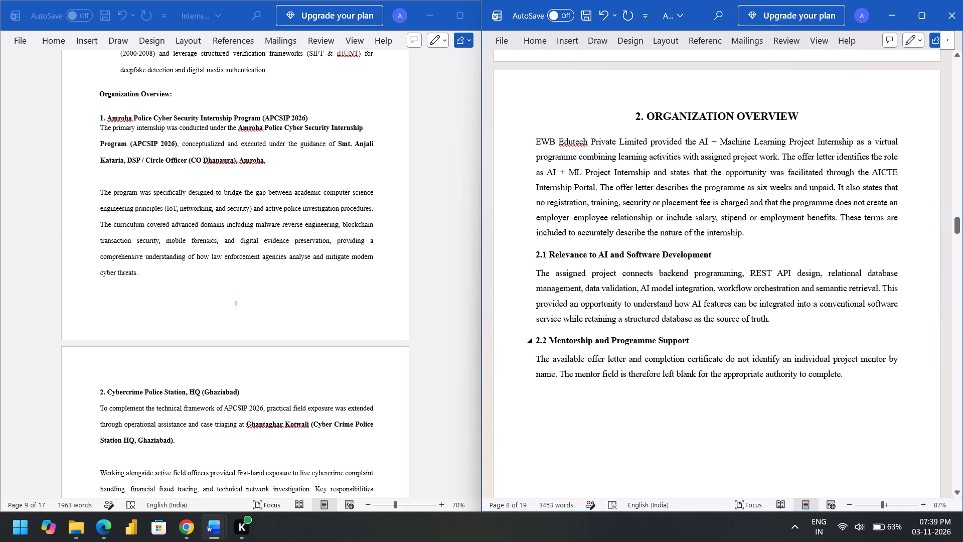
pyautogui.hscroll(1, 708, 348)
pyautogui.scroll(-1, 708, 348)
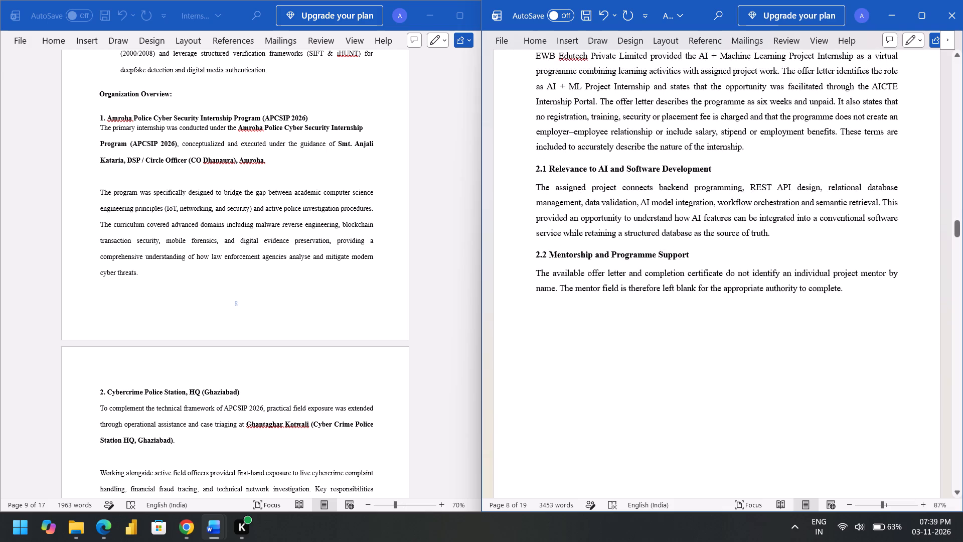
# Compare the Organization Overview section's content and page layout with the reference report's pages from Introduction through Roles and Responsibilities.
pyautogui.scroll(-1, 708, 348)
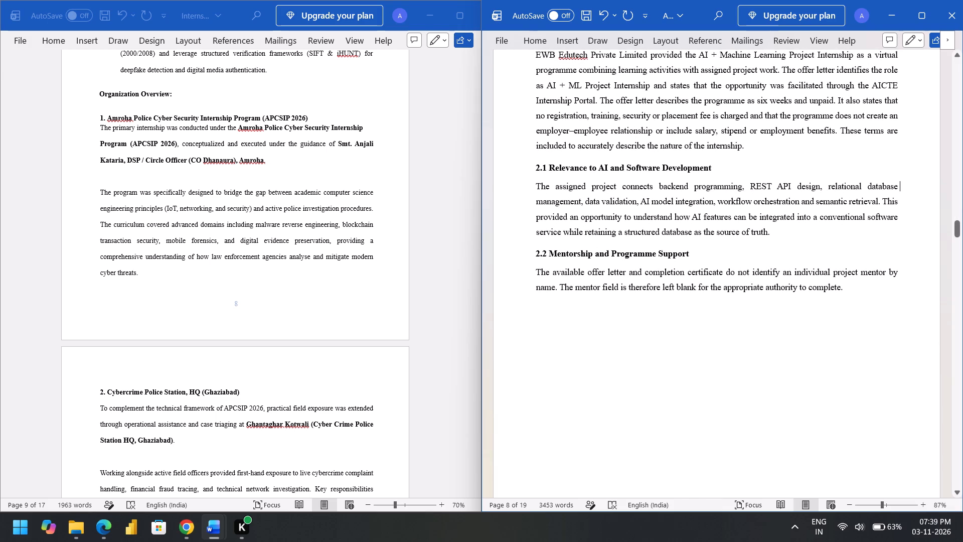
pyautogui.scroll(-3, 708, 348)
pyautogui.scroll(2, 708, 348)
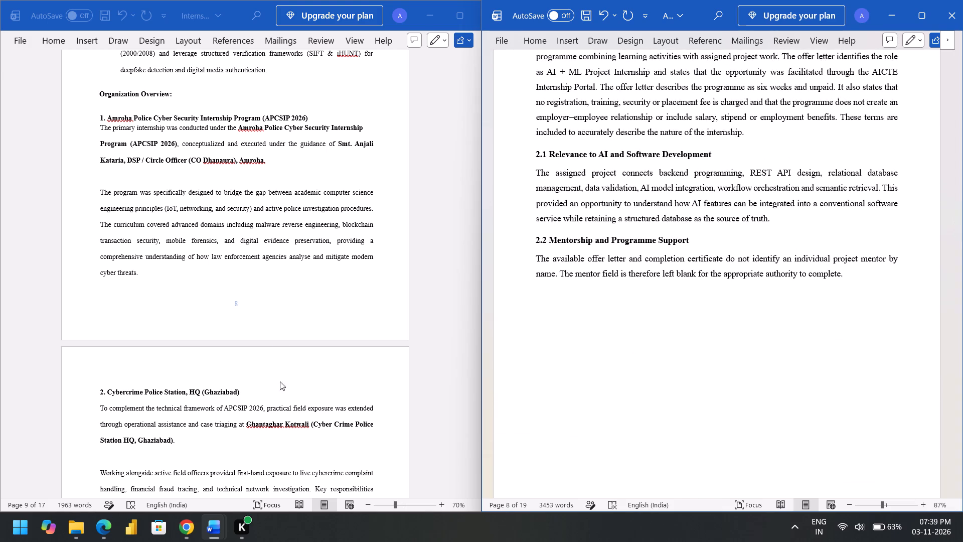
pyautogui.scroll(8, 276, 342)
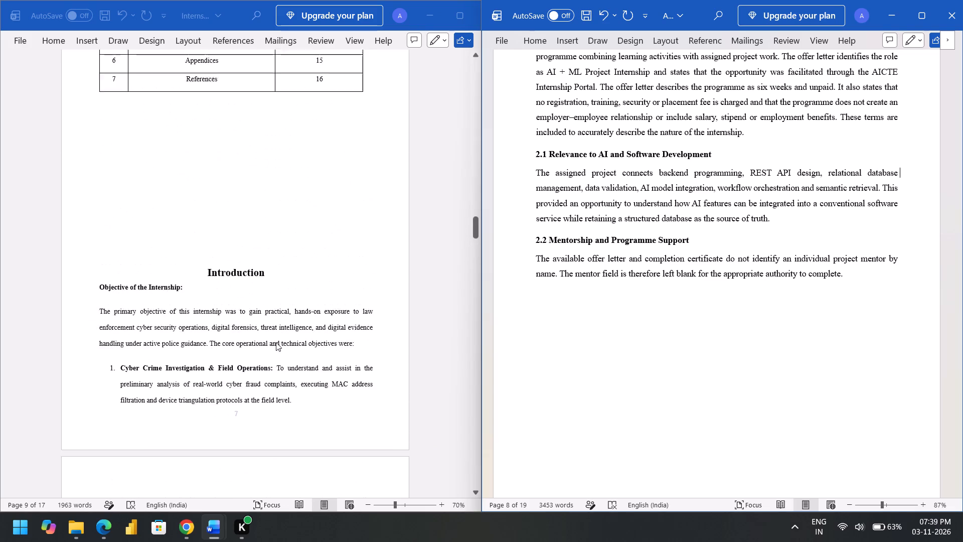
pyautogui.scroll(1, 625, 327)
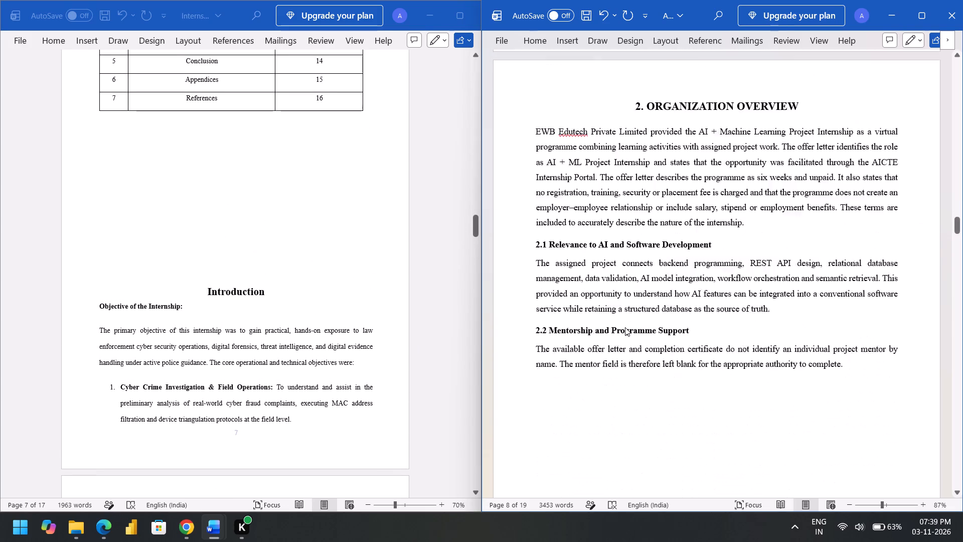
pyautogui.scroll(1, 625, 327)
pyautogui.scroll(-8, 228, 364)
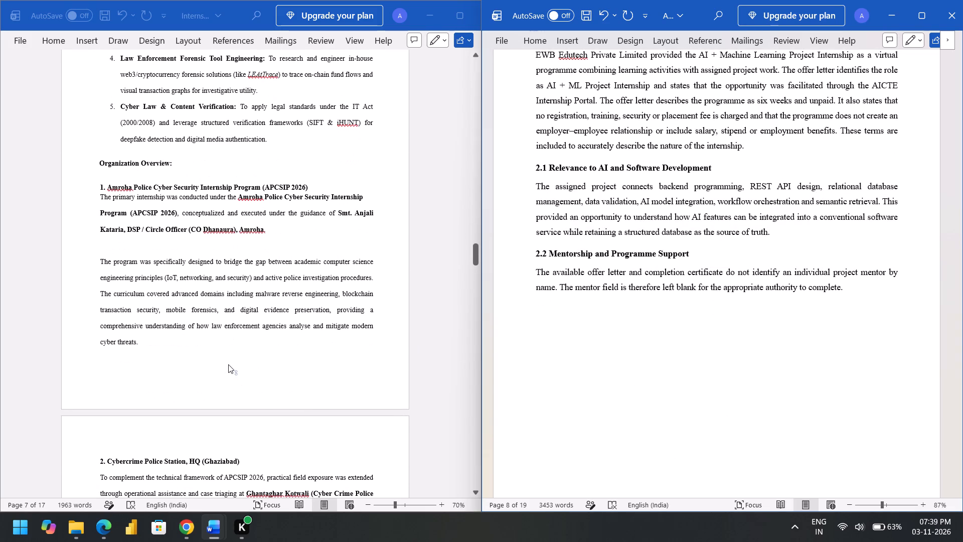
pyautogui.scroll(-2, 228, 364)
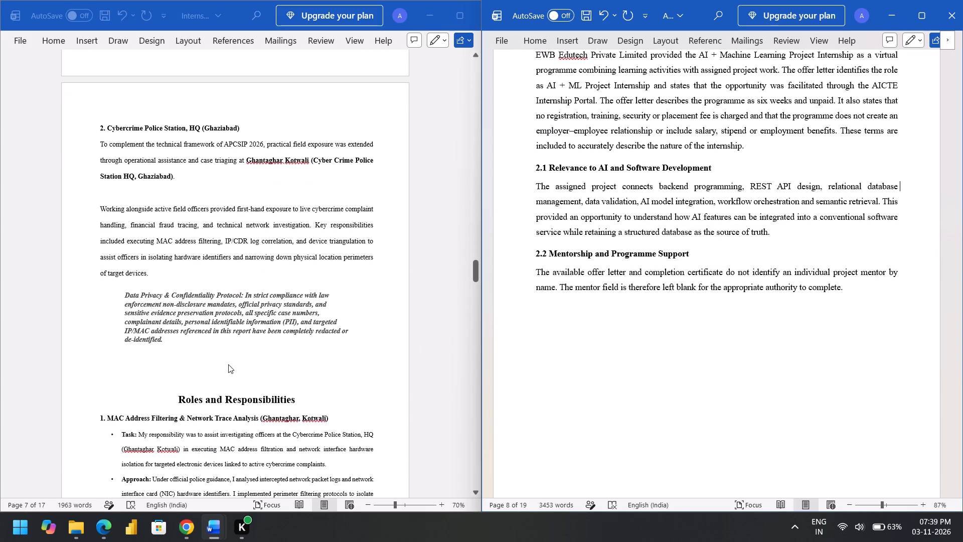
pyautogui.scroll(-1, 228, 364)
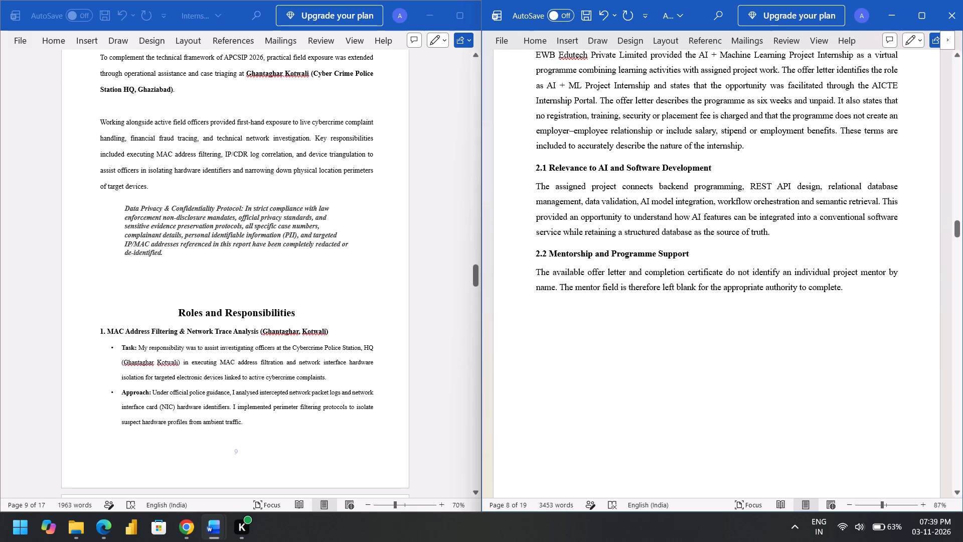
# Copy the Mentorship and Programme Support heading text with its paragraph from section 2.2 and switch to Chrome.
pyautogui.moveTo(548, 254); pyautogui.dragTo(861, 290)
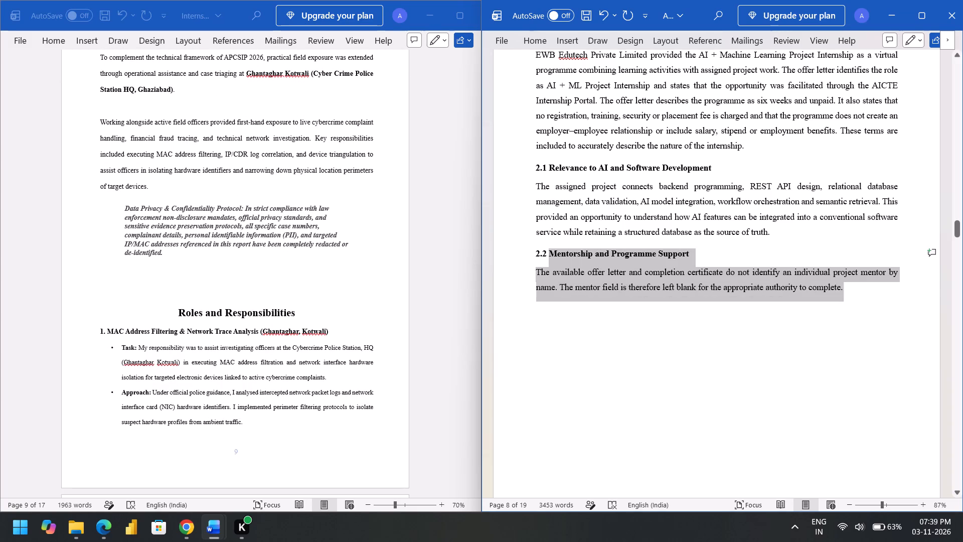
pyautogui.moveTo(861, 290); pyautogui.dragTo(958, 295)
pyautogui.hotkey('ctrl', 'c')
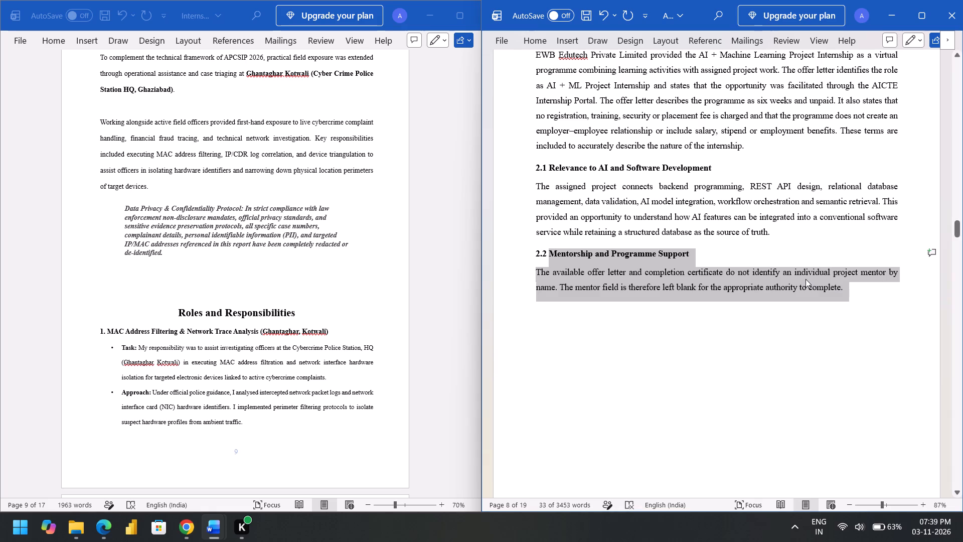
pyautogui.click(186, 534)
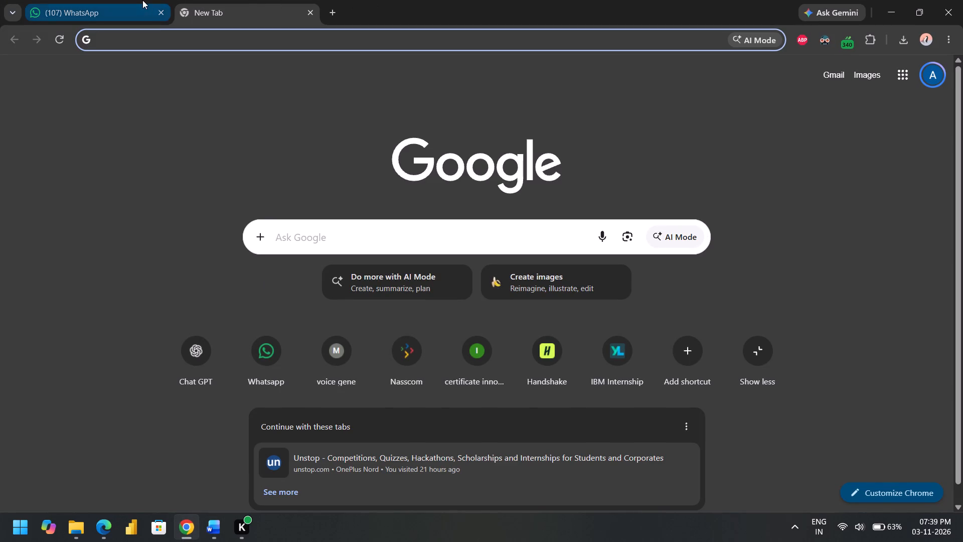
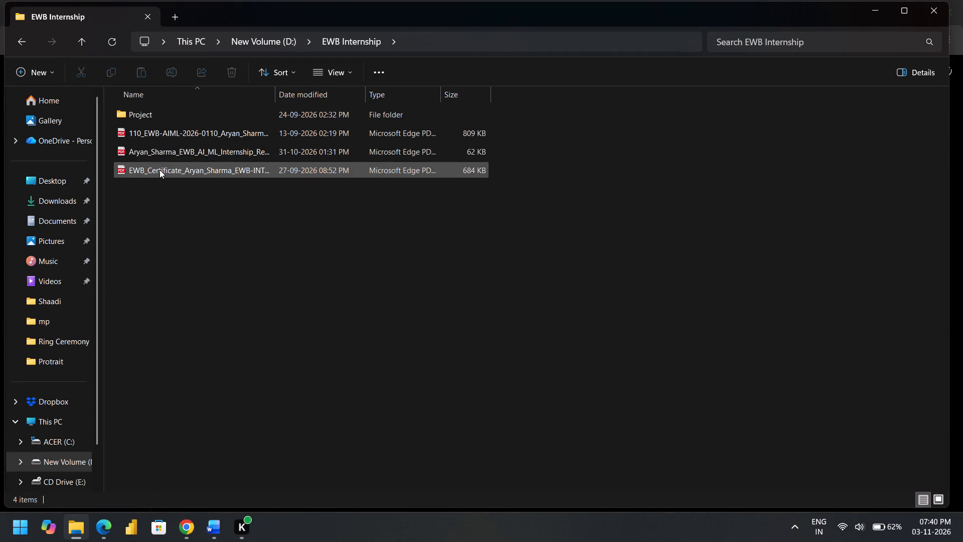
# View the EWB internship completion certificate and the Skill Nexis completion certificate from the D: drive internship folders, then close the file windows.
pyautogui.doubleClick(159, 170)
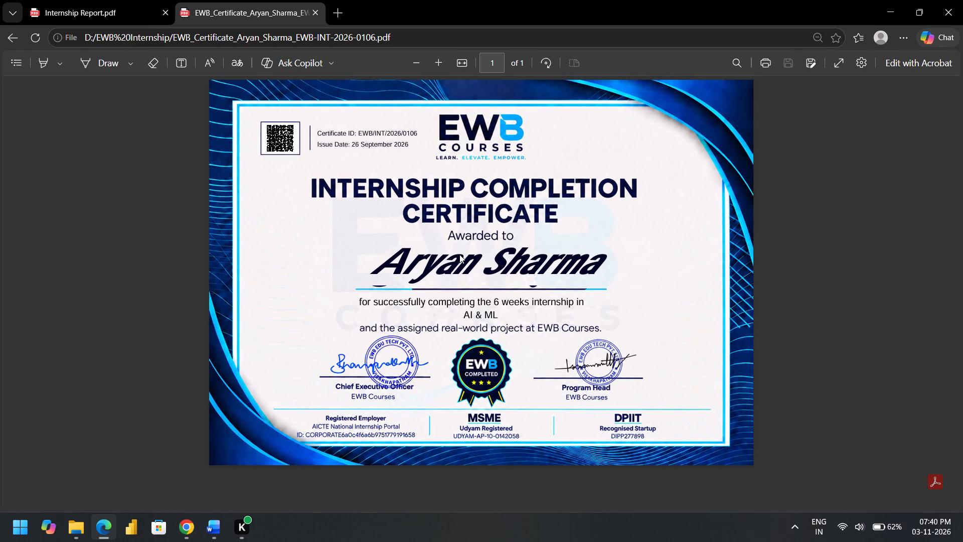
pyautogui.click(80, 528)
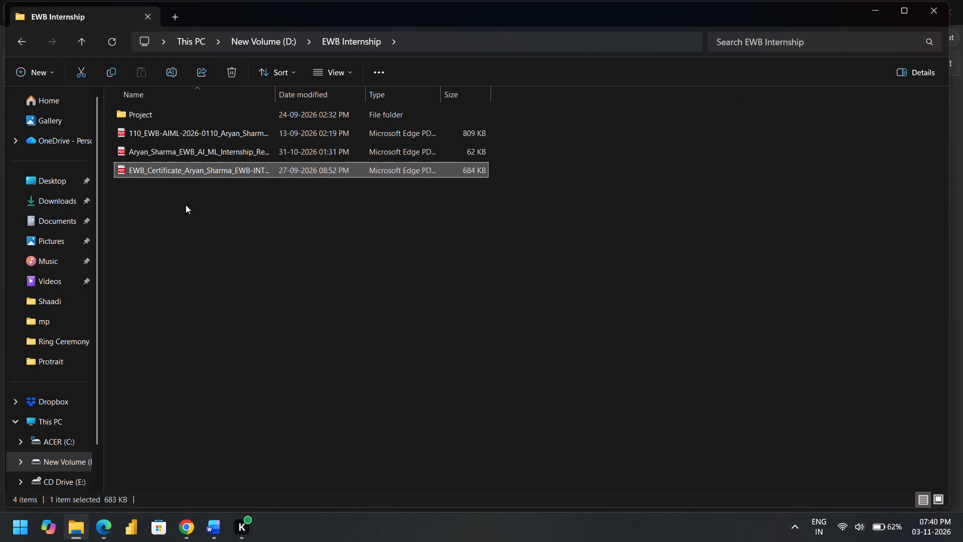
pyautogui.click(16, 38)
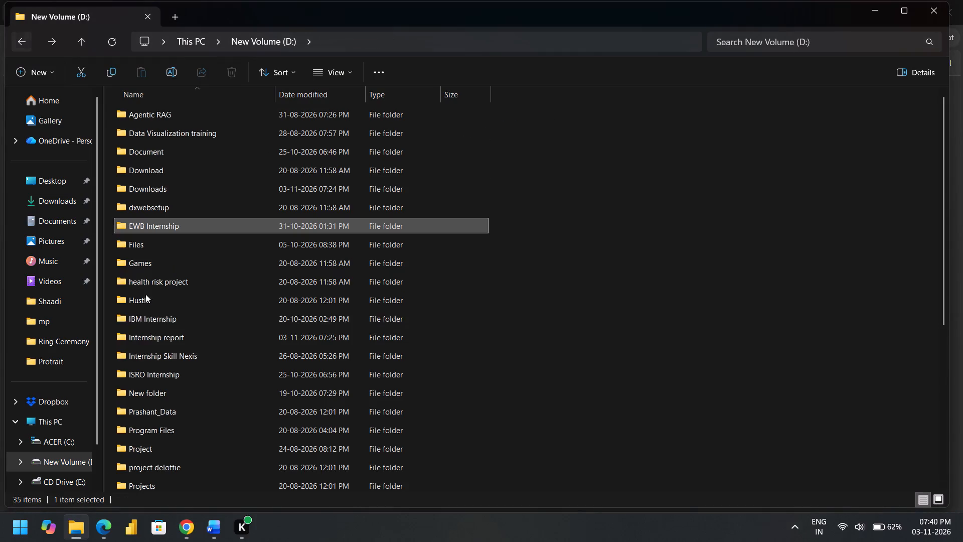
pyautogui.doubleClick(159, 358)
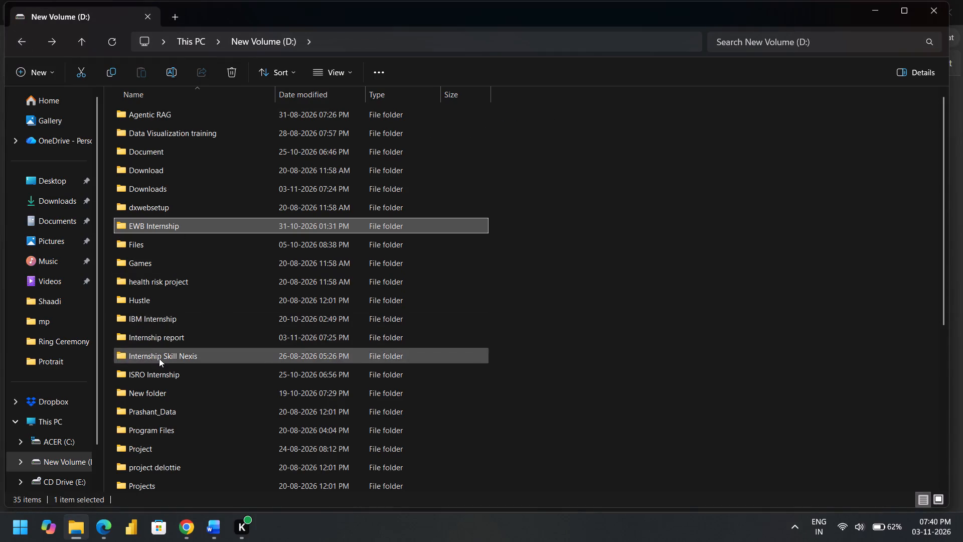
pyautogui.doubleClick(156, 110)
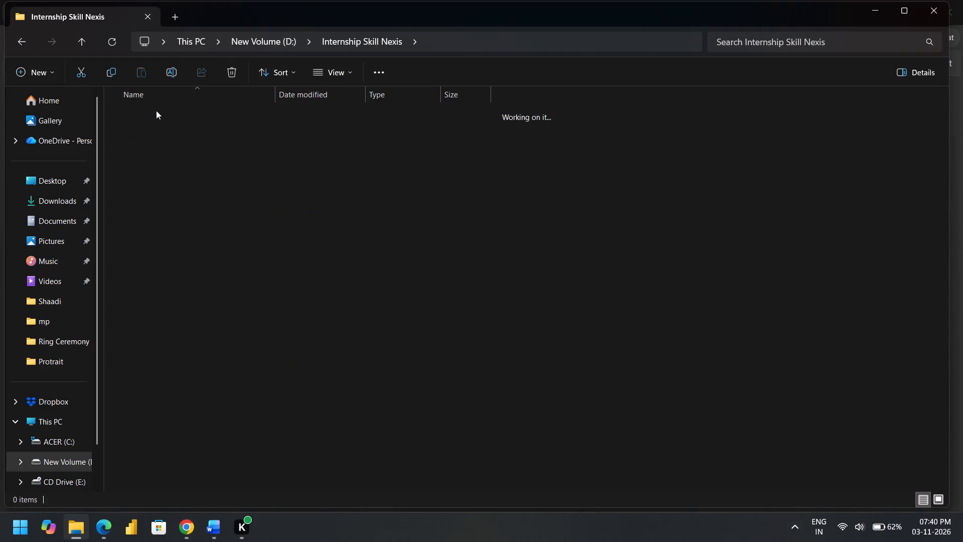
pyautogui.doubleClick(203, 138)
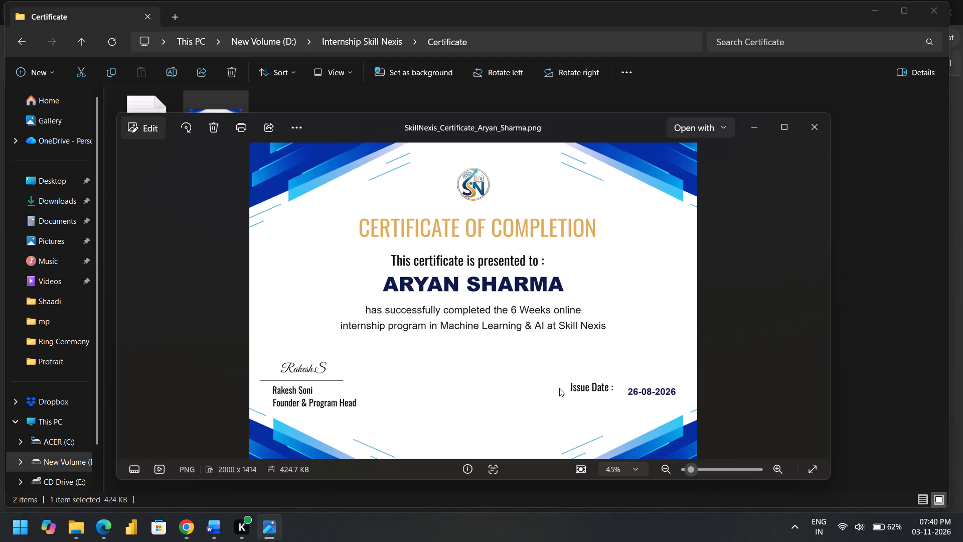
pyautogui.click(814, 133)
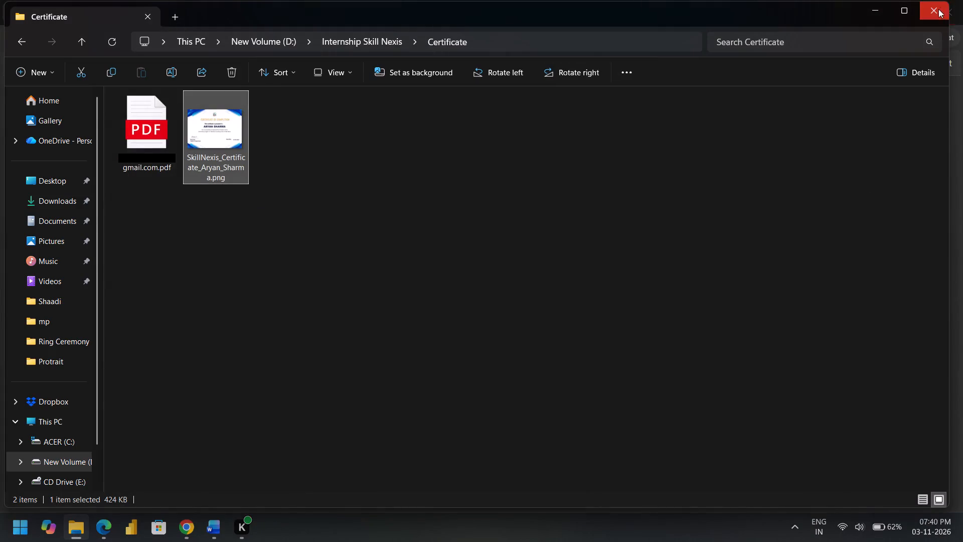
pyautogui.click(938, 9)
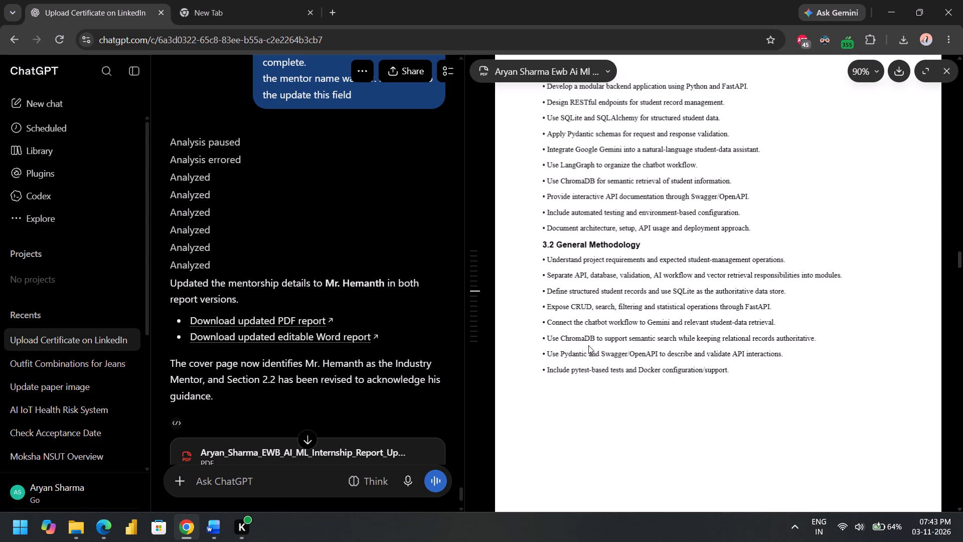
# Switch to Word and replace the paragraph under 2.2 Mentorship and Programme Support with the copied mentorship text.
pyautogui.scroll(-3, 588, 345)
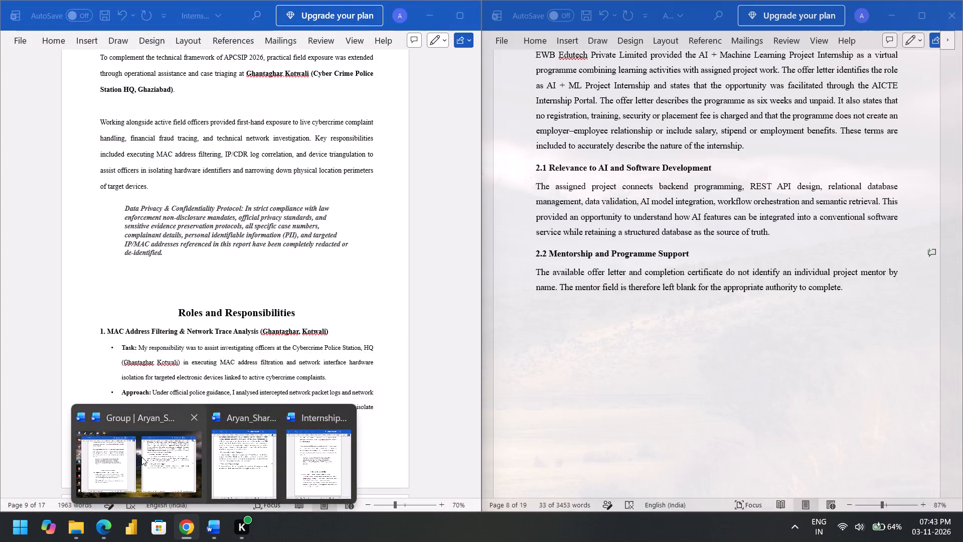
pyautogui.click(141, 457)
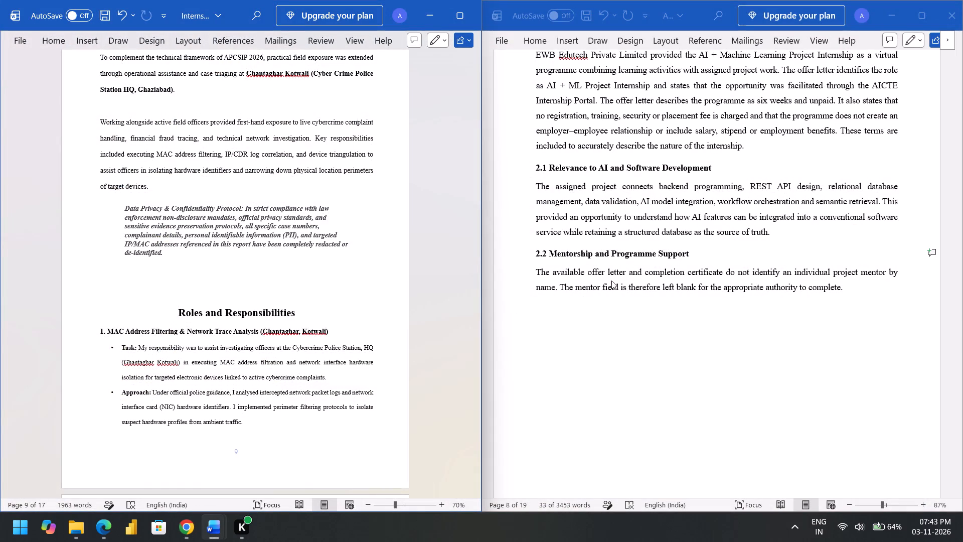
pyautogui.click(536, 271)
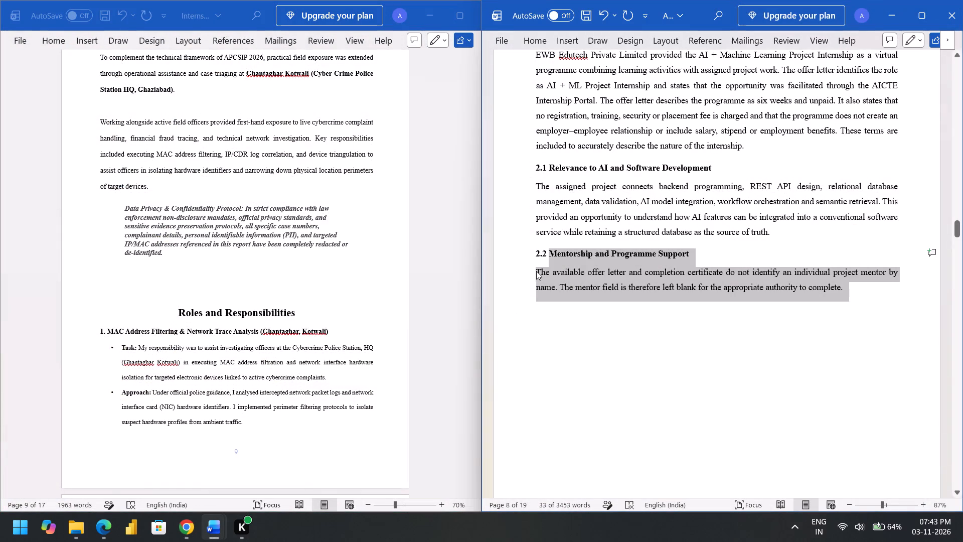
pyautogui.click(536, 271)
pyautogui.click(536, 271)
pyautogui.moveTo(536, 271); pyautogui.dragTo(693, 275)
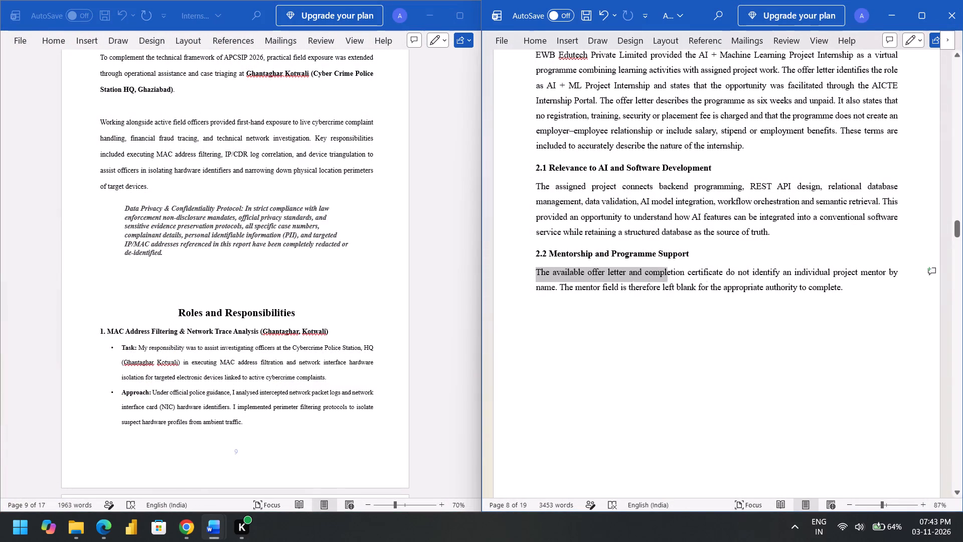
pyautogui.moveTo(693, 275); pyautogui.dragTo(841, 293)
pyautogui.press('BackSpace')
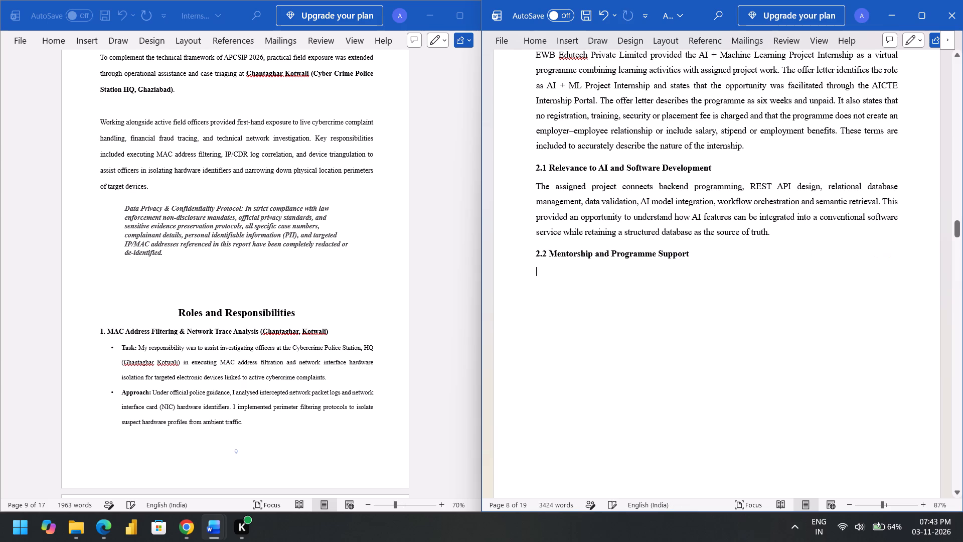
pyautogui.hotkey('ctrl', 'v')
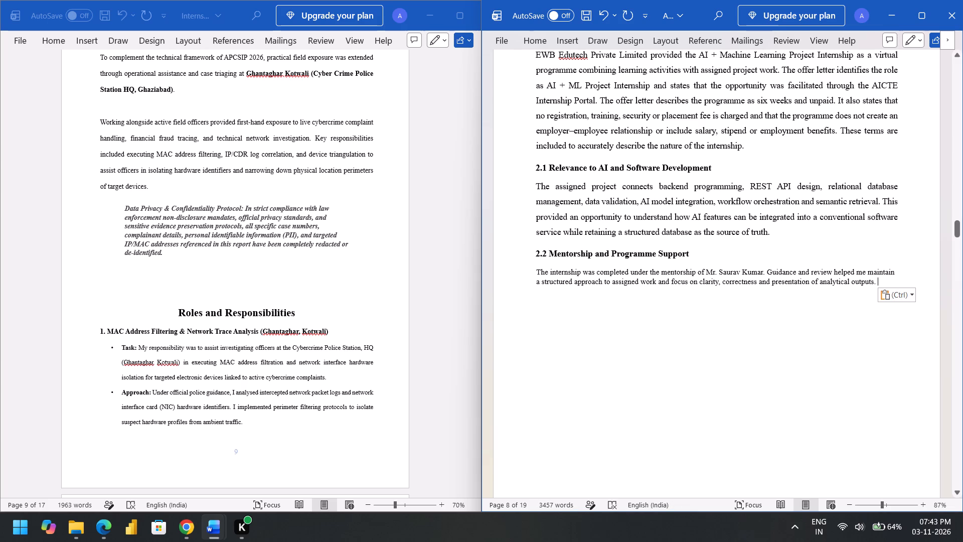
# Change the mentor's name in the pasted section 2.2 paragraph to Hemanth, keeping the title Mr.
pyautogui.click(764, 272)
pyautogui.press('BackSpace')
pyautogui.press('BackSpace')
pyautogui.press('BackSpace')
pyautogui.press('BackSpace')
pyautogui.press('BackSpace')
pyautogui.press('BackSpace')
pyautogui.press('BackSpace')
pyautogui.press('BackSpace')
pyautogui.press('BackSpace')
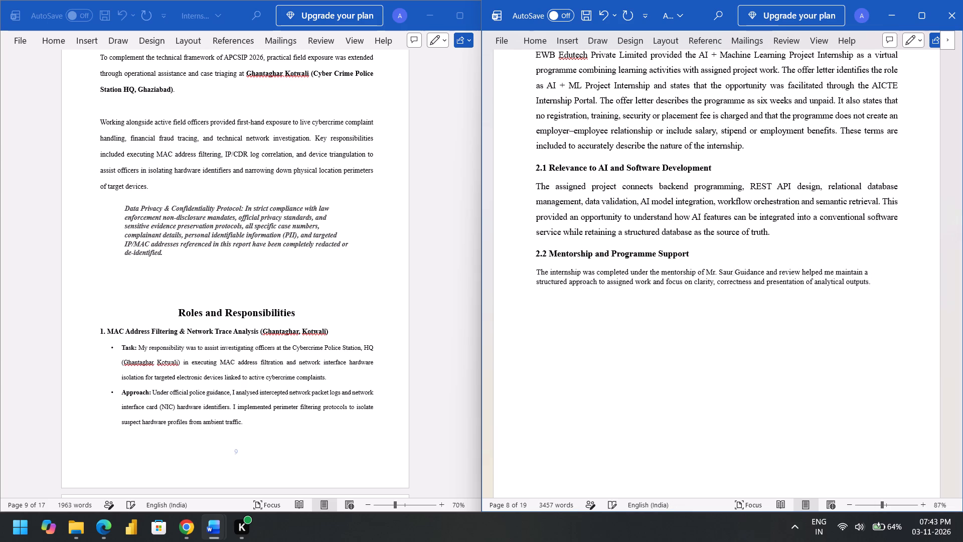
pyautogui.press('BackSpace')
pyautogui.press('BackSpace')
pyautogui.press('BackSpace')
pyautogui.press('BackSpace')
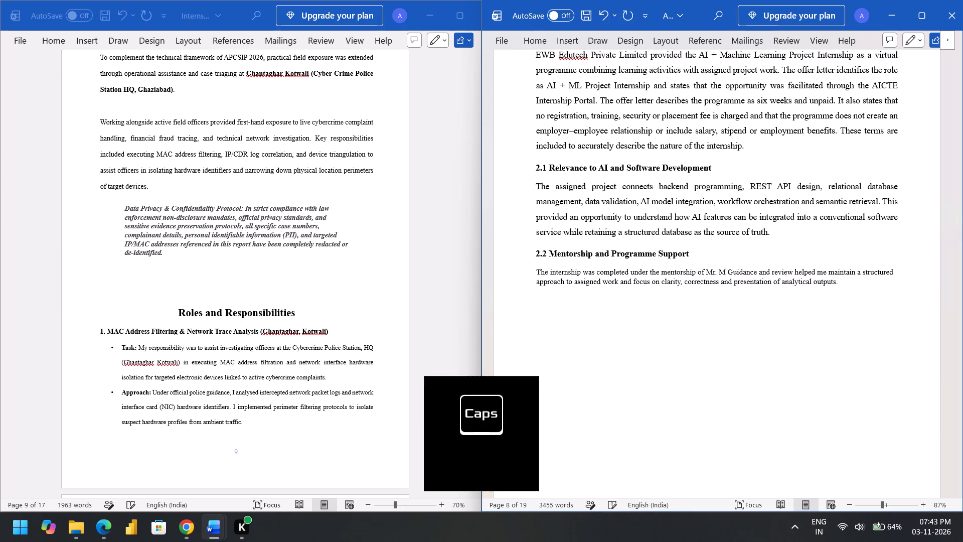
pyautogui.press('BackSpace')
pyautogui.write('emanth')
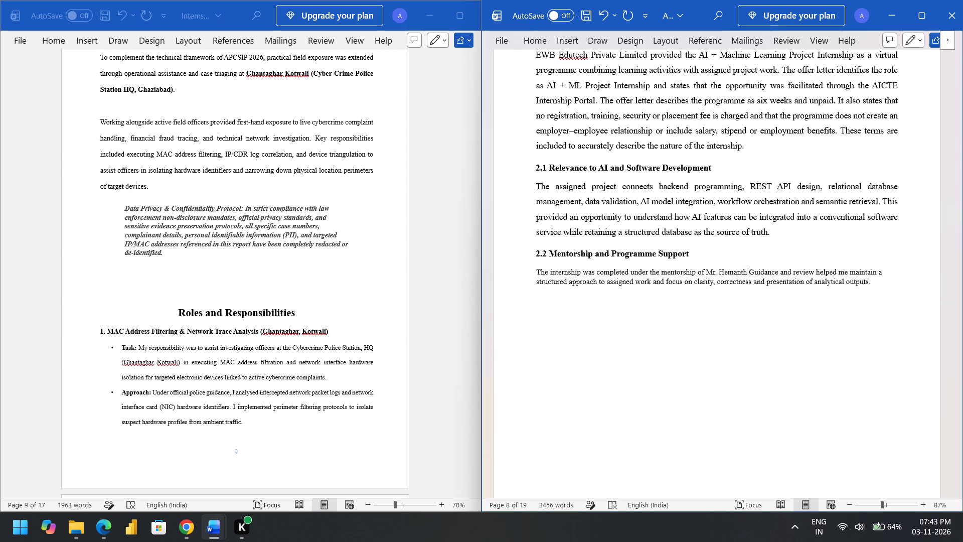
# Set the font size of the section 2.2 mentorship paragraph to 12.
pyautogui.moveTo(534, 270); pyautogui.dragTo(722, 272)
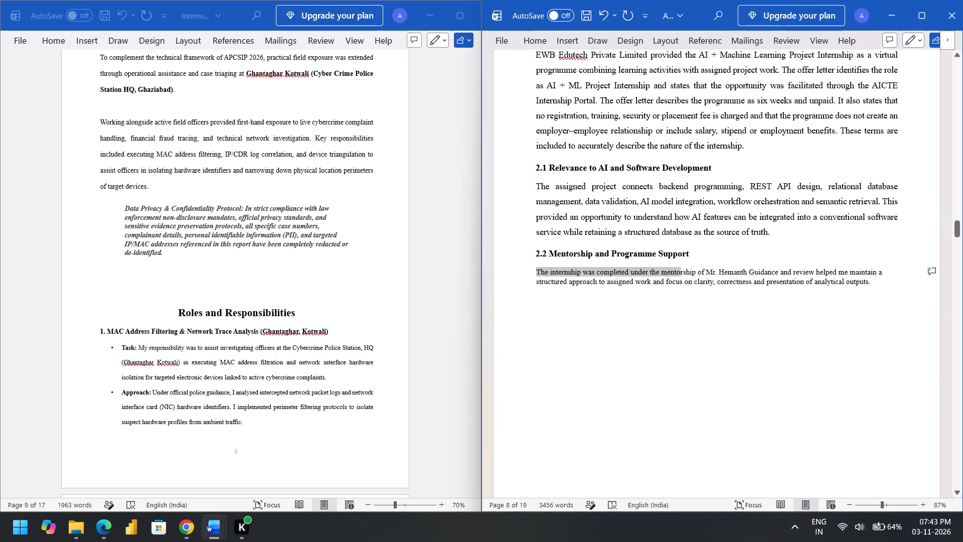
pyautogui.moveTo(722, 272); pyautogui.dragTo(866, 286)
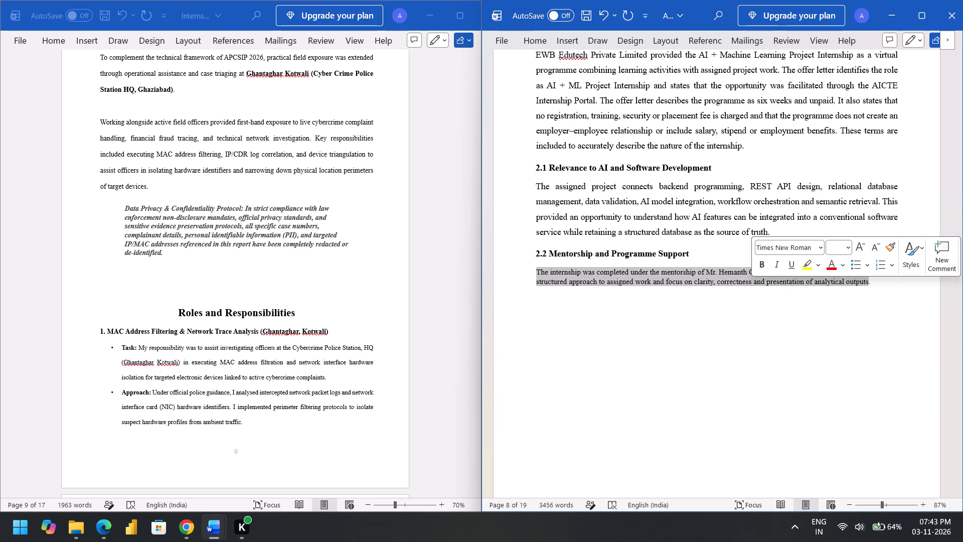
pyautogui.click(840, 247)
pyautogui.press('BackSpace')
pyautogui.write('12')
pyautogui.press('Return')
pyautogui.click(706, 337)
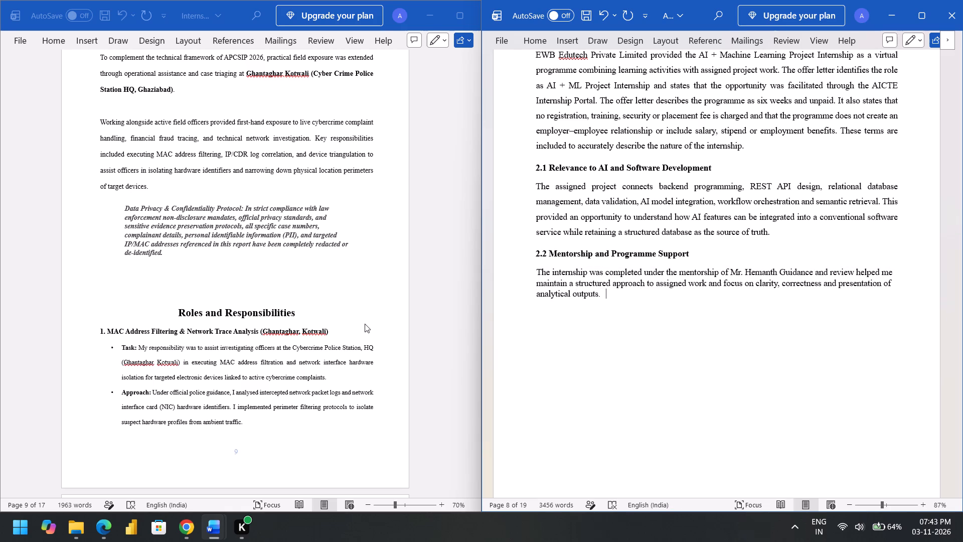
# Reselect the whole section 2.2 mentorship paragraph, including its end, and apply font size 12 again.
pyautogui.scroll(3, 177, 280)
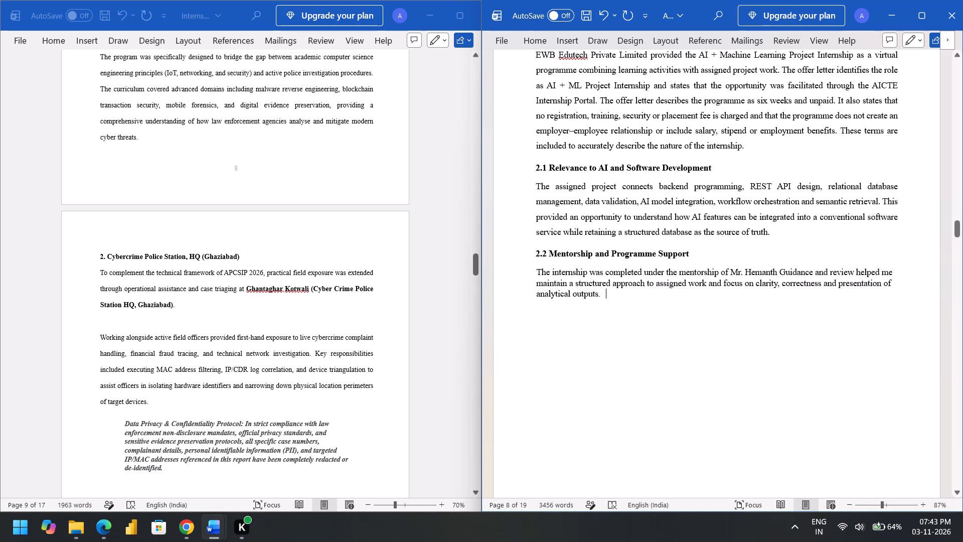
pyautogui.scroll(3, 600, 283)
pyautogui.scroll(-3, 600, 283)
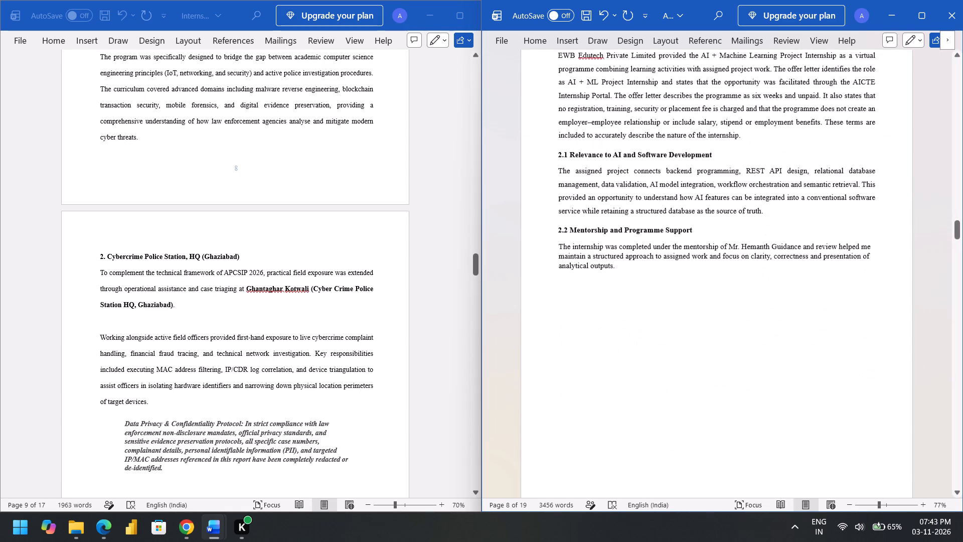
pyautogui.scroll(1, 581, 196)
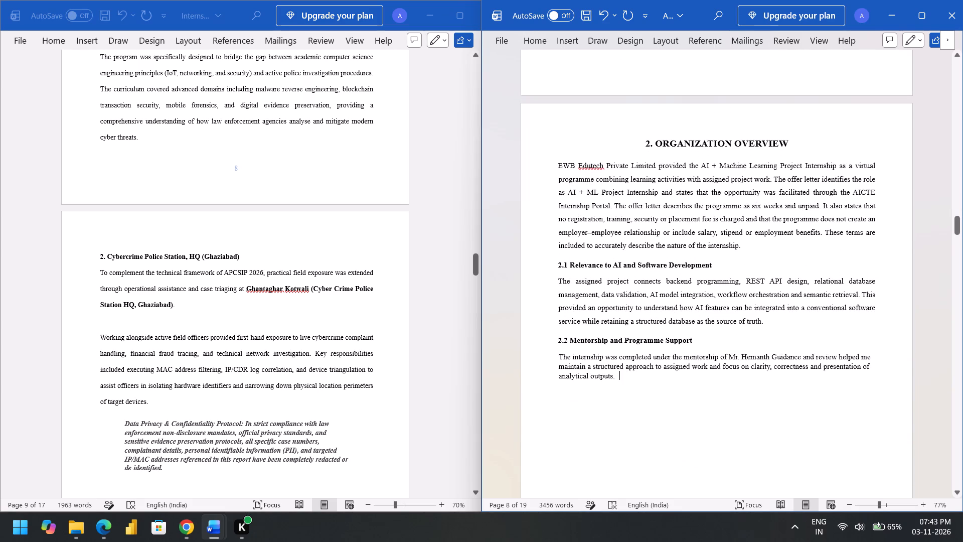
pyautogui.moveTo(556, 165); pyautogui.dragTo(621, 377)
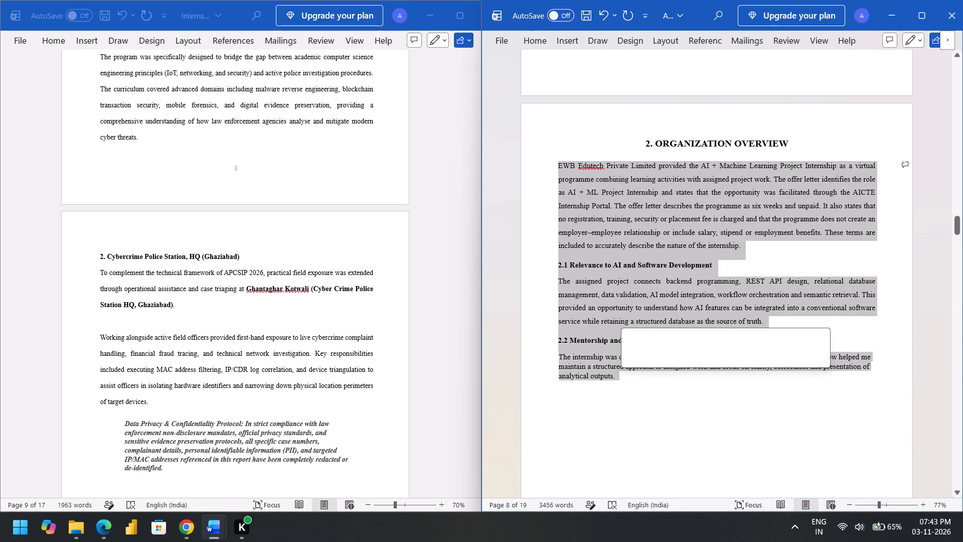
pyautogui.click(602, 403)
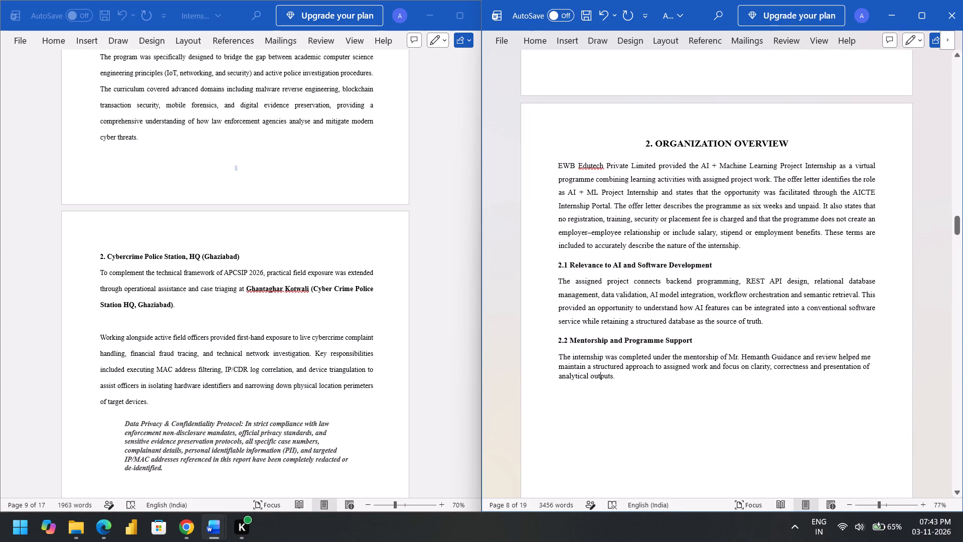
pyautogui.moveTo(556, 359); pyautogui.dragTo(619, 378)
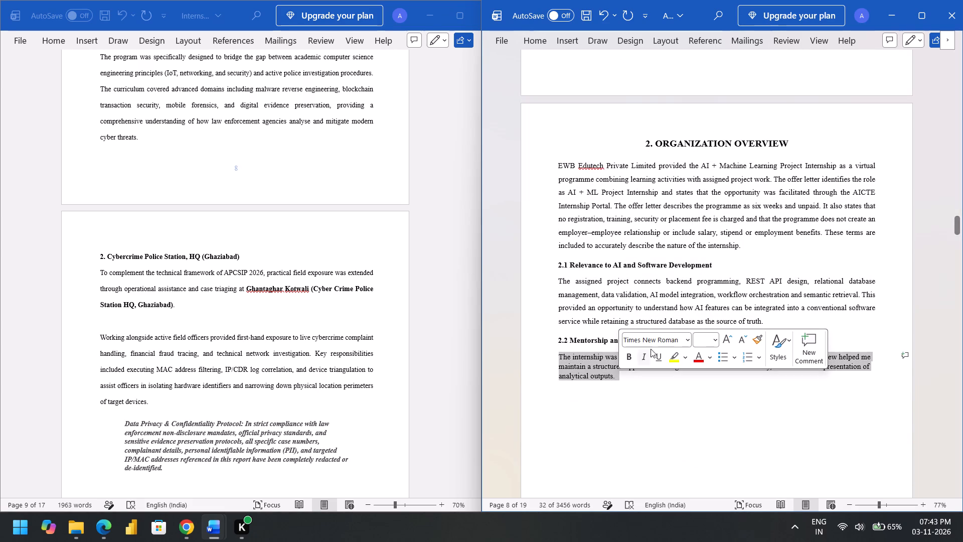
pyautogui.click(703, 342)
pyautogui.press('BackSpace')
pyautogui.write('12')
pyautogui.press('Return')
pyautogui.click(672, 395)
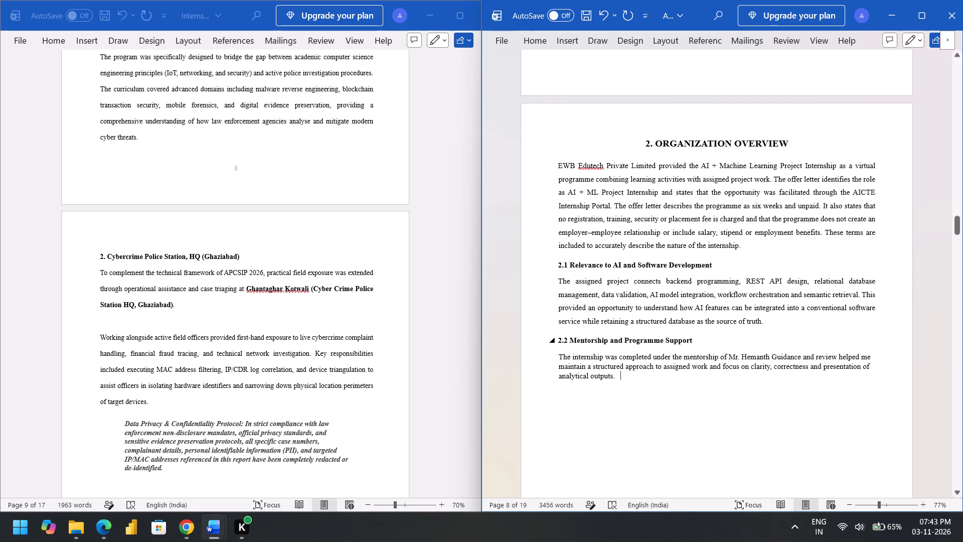
# Select the Organization Overview text from its opening paragraph through the end of section 2.2 and bring up its formatting options.
pyautogui.moveTo(559, 354); pyautogui.dragTo(613, 376)
pyautogui.click(623, 395)
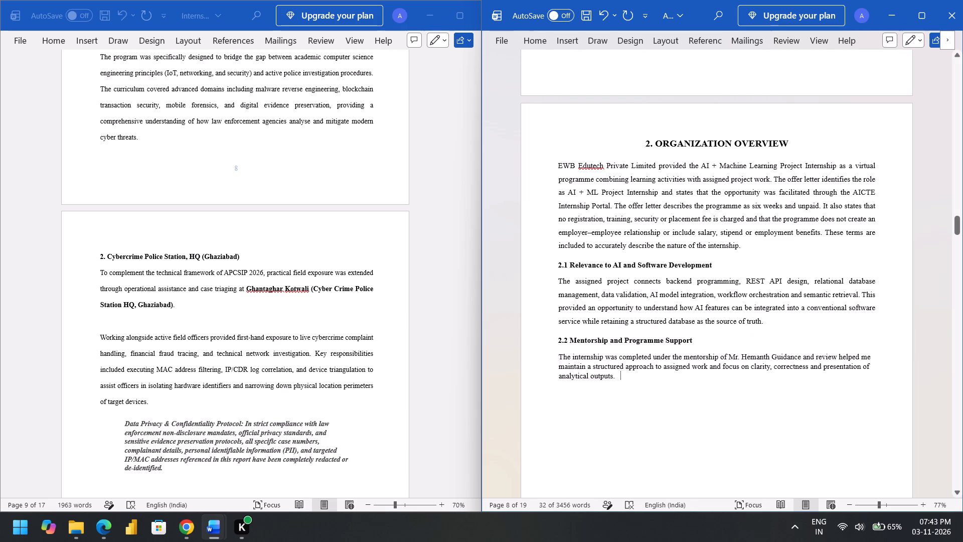
pyautogui.moveTo(557, 166); pyautogui.dragTo(637, 372)
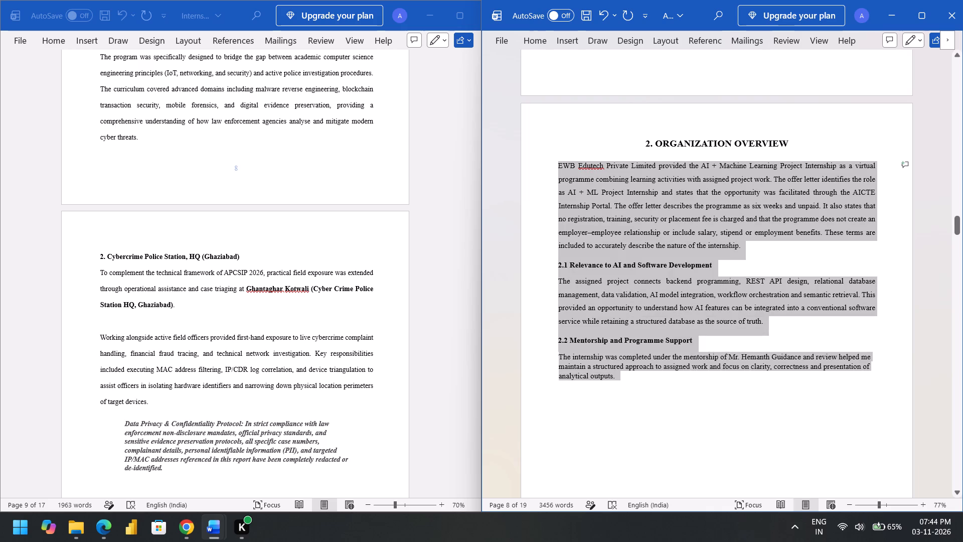
pyautogui.moveTo(637, 372); pyautogui.dragTo(637, 373)
pyautogui.rightClick(615, 341)
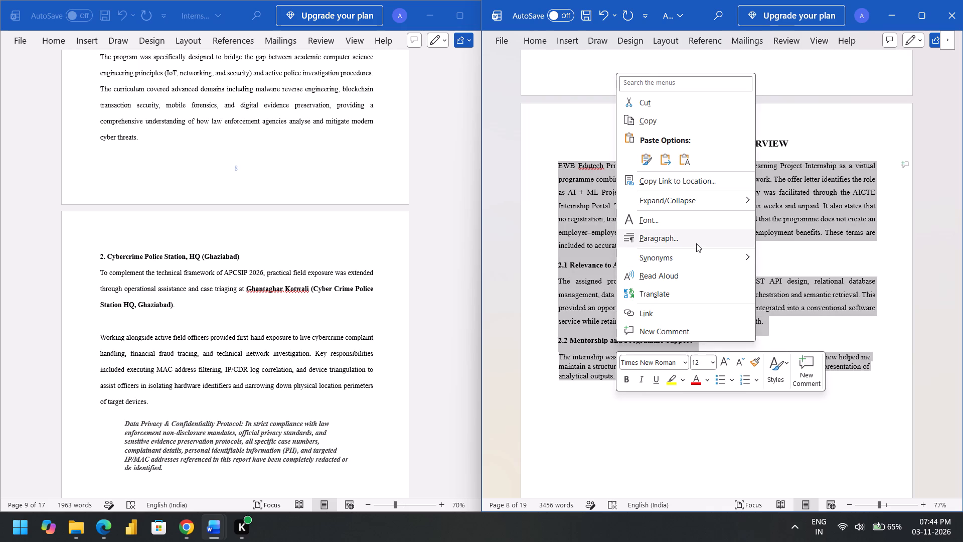
# In Word, set the selected Organization Overview text, including sections 2.1 and 2.2, to Multiple line spacing at 1.5.
pyautogui.click(696, 243)
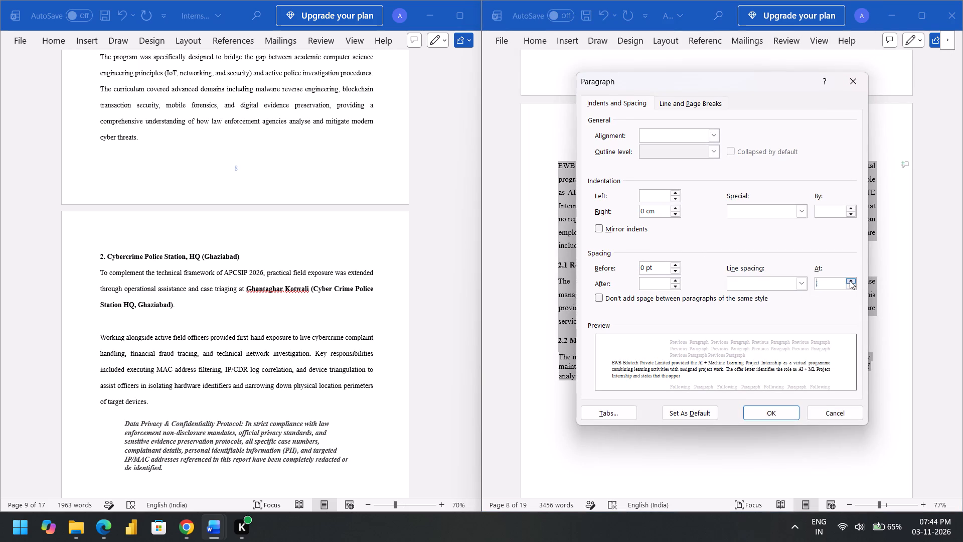
pyautogui.click(850, 281)
pyautogui.click(805, 283)
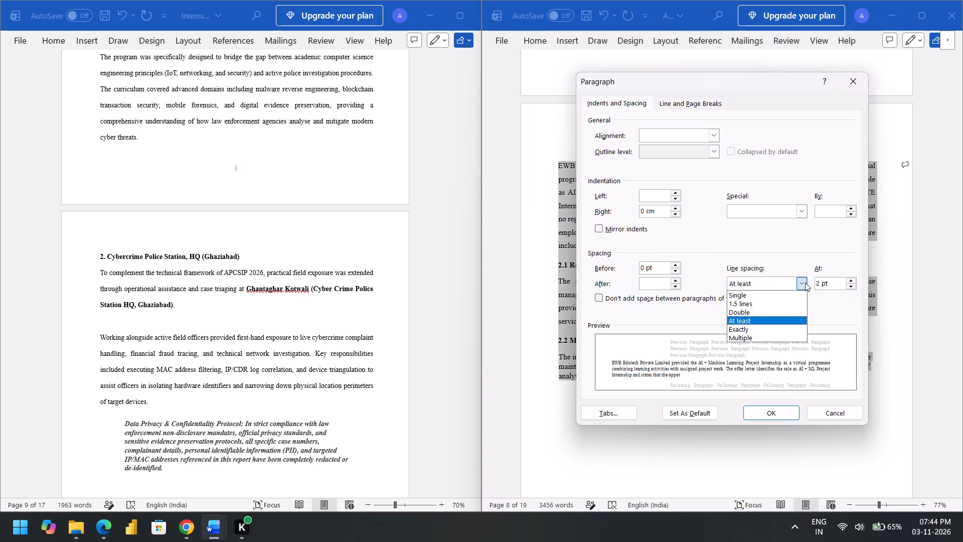
pyautogui.click(753, 337)
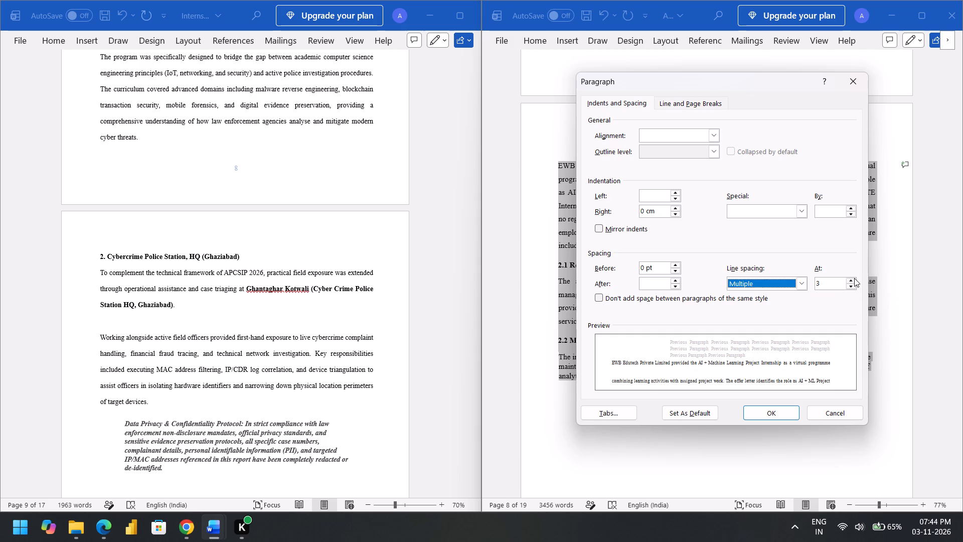
pyautogui.click(854, 278)
pyautogui.tripleClick(853, 287)
pyautogui.click(853, 287)
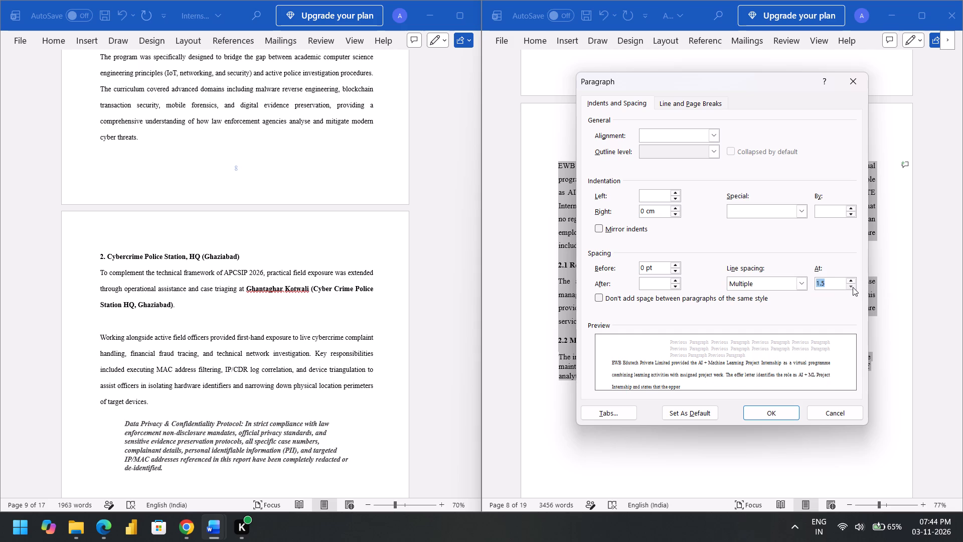
pyautogui.click(777, 410)
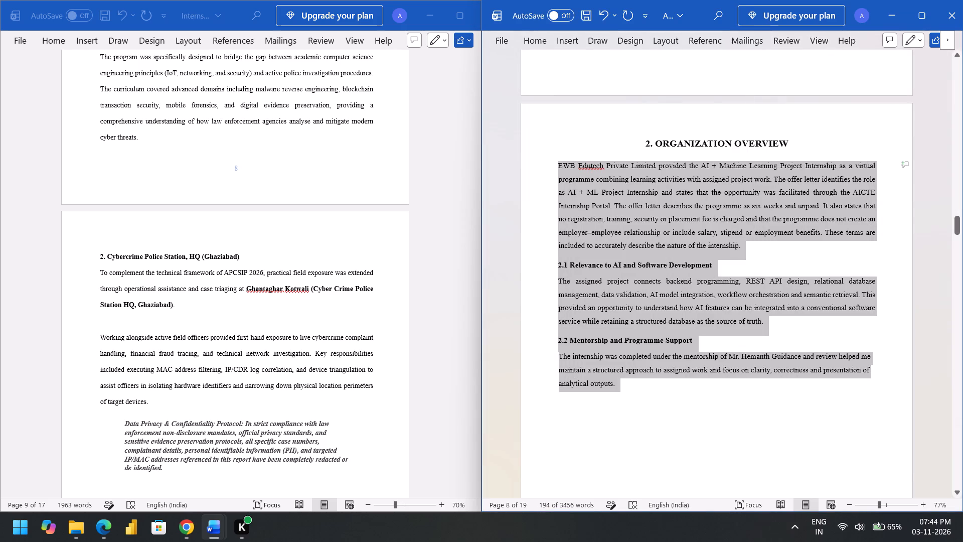
pyautogui.click(680, 428)
# Set the bullet list under 3.1 Objectives to 12 pt.
pyautogui.scroll(2, 620, 282)
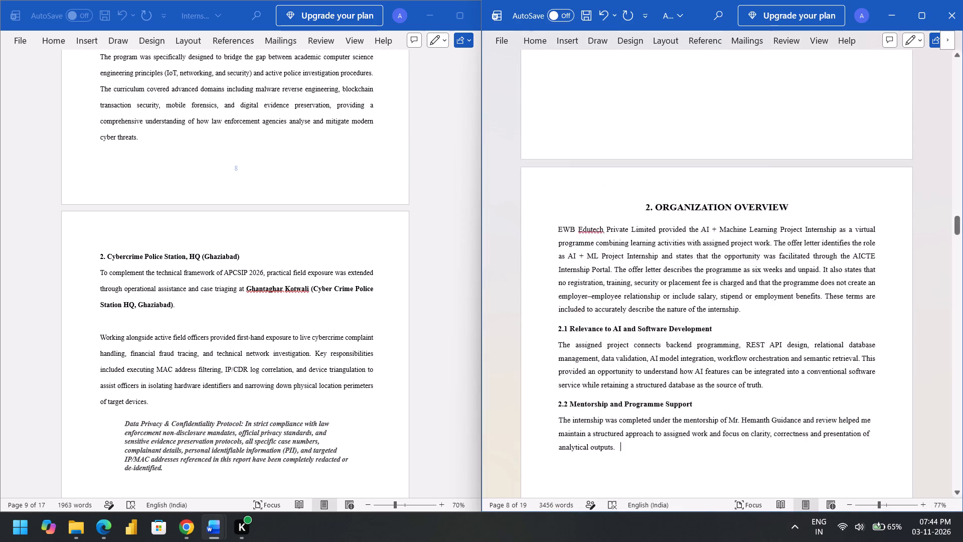
pyautogui.scroll(3, 620, 282)
pyautogui.scroll(-2, 620, 282)
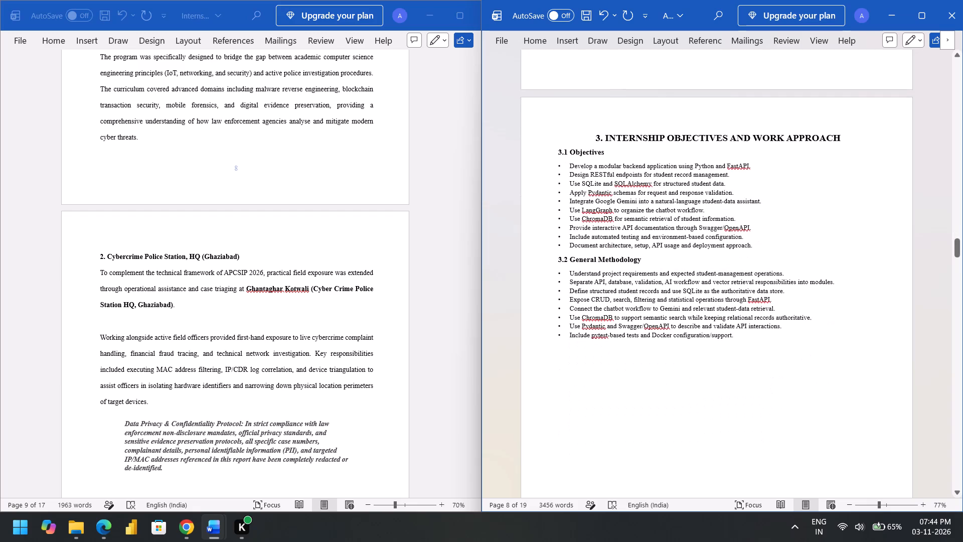
pyautogui.scroll(-1, 620, 282)
pyautogui.hscroll(1, 599, 152)
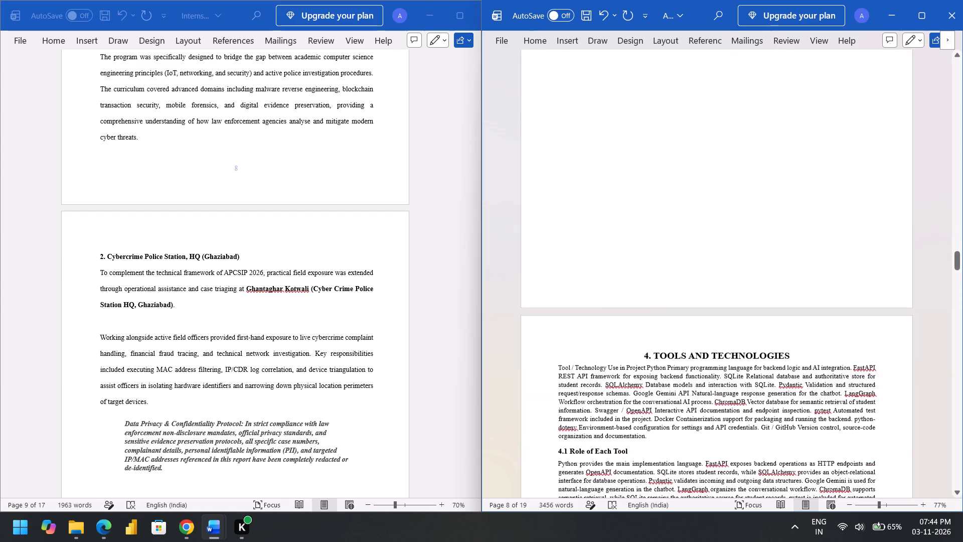
pyautogui.hscroll(1, 599, 152)
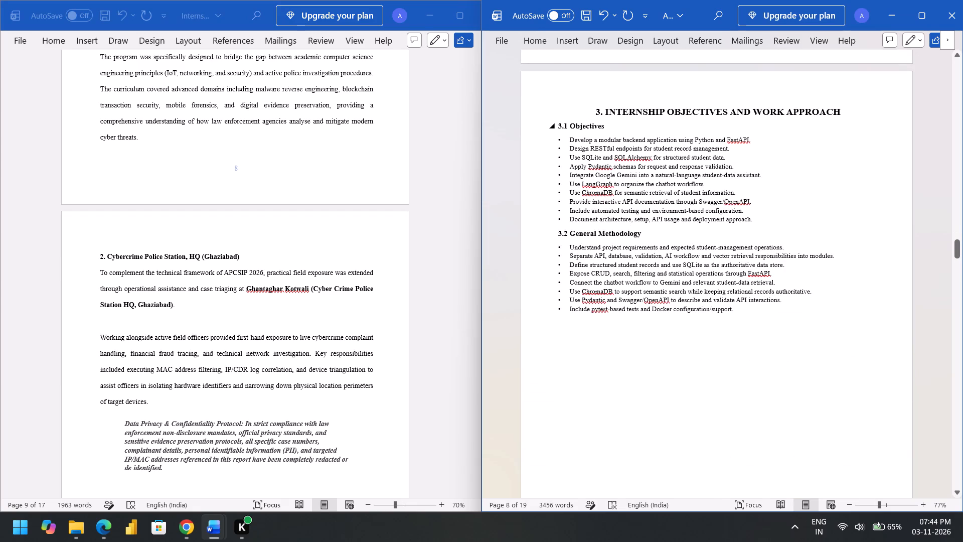
pyautogui.moveTo(568, 140); pyautogui.dragTo(754, 211)
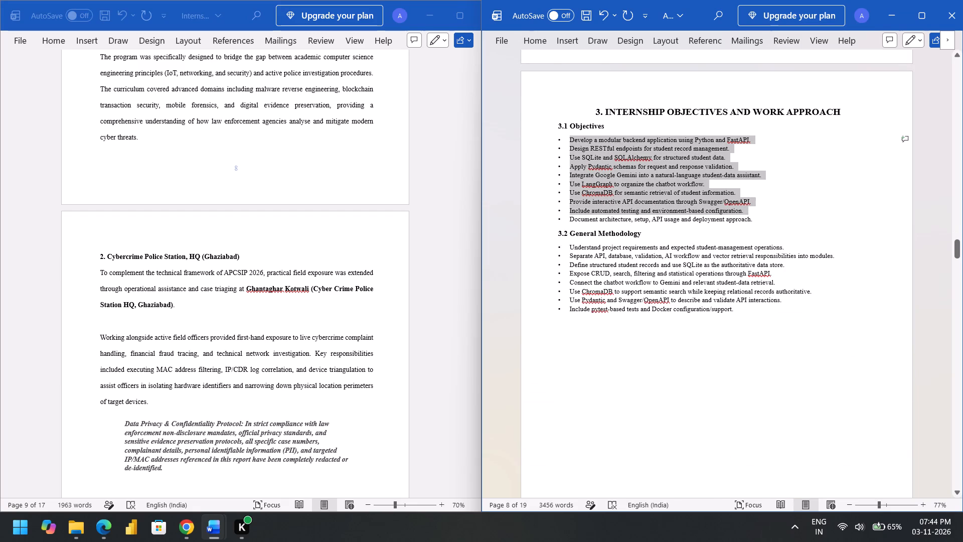
pyautogui.moveTo(754, 211); pyautogui.dragTo(760, 222)
pyautogui.click(839, 184)
pyautogui.press('BackSpace')
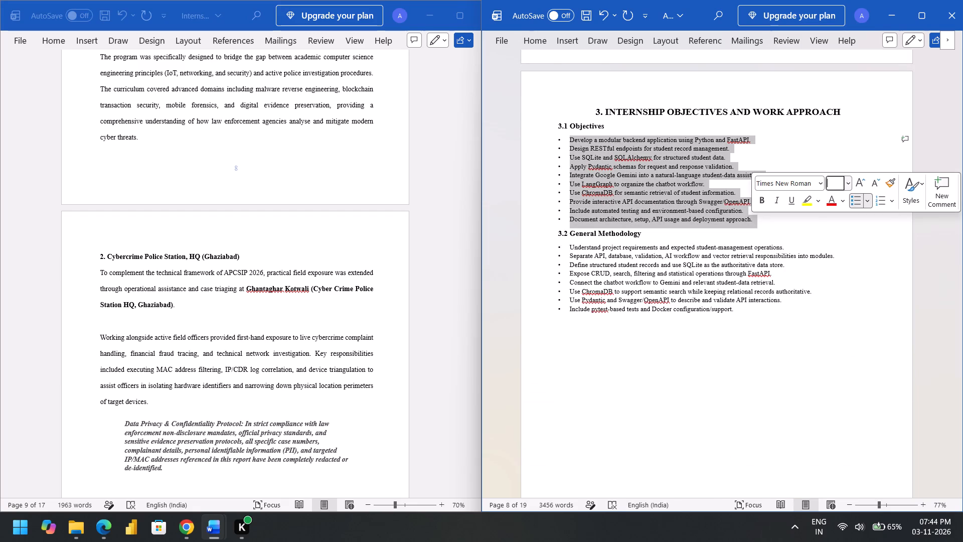
pyautogui.write('12')
pyautogui.press('Return')
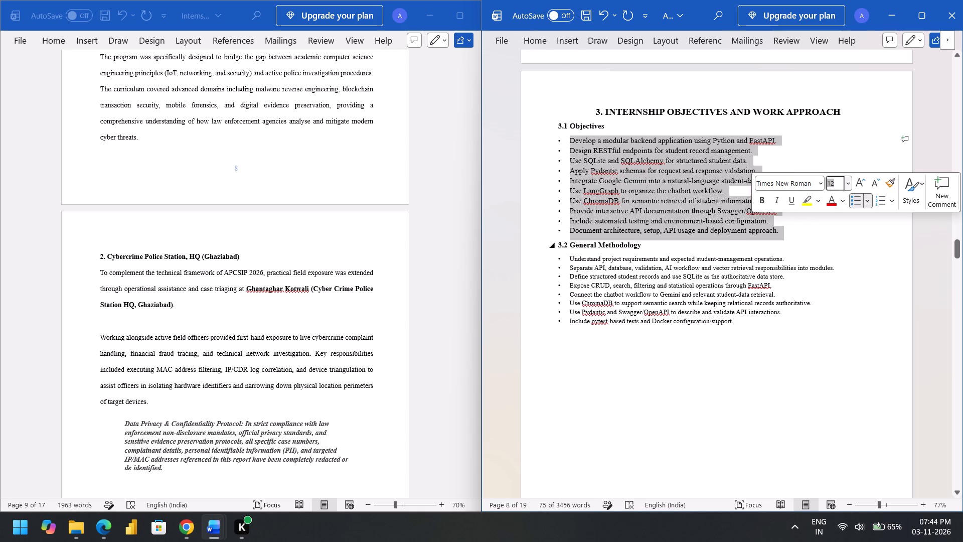
# Set the bullet list under 3.2 General Methodology to 12 pt.
pyautogui.moveTo(569, 260); pyautogui.dragTo(725, 320)
pyautogui.click(814, 283)
pyautogui.press('BackSpace')
pyautogui.write('12')
pyautogui.press('Return')
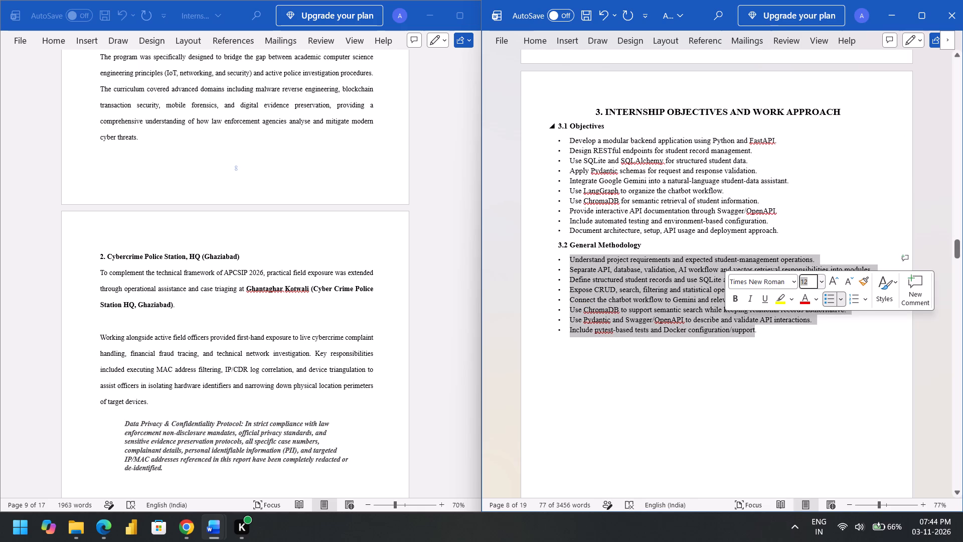
# Set sections 3.1 Objectives and 3.2 General Methodology, including their bullet lists, to Multiple line spacing at 1.5.
pyautogui.moveTo(568, 125); pyautogui.dragTo(601, 129)
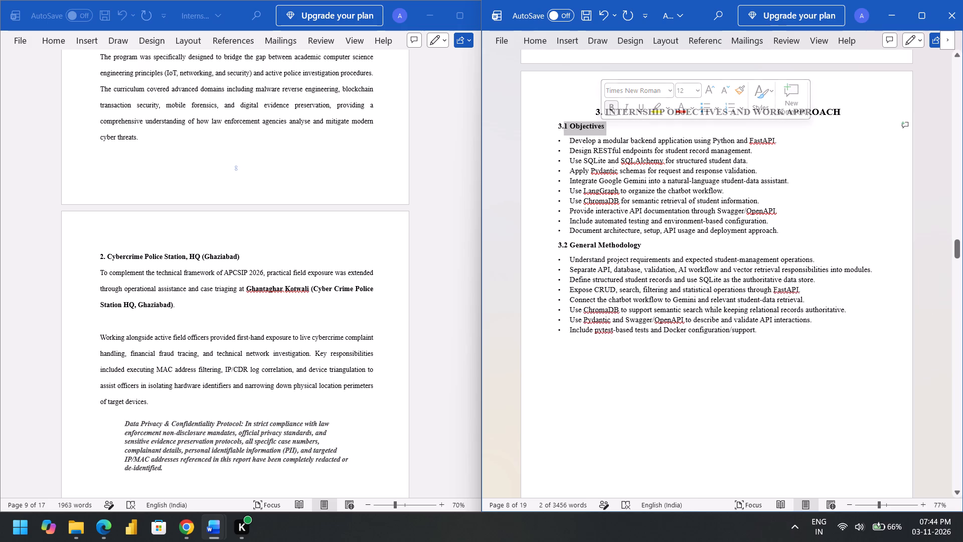
pyautogui.moveTo(567, 140); pyautogui.dragTo(752, 219)
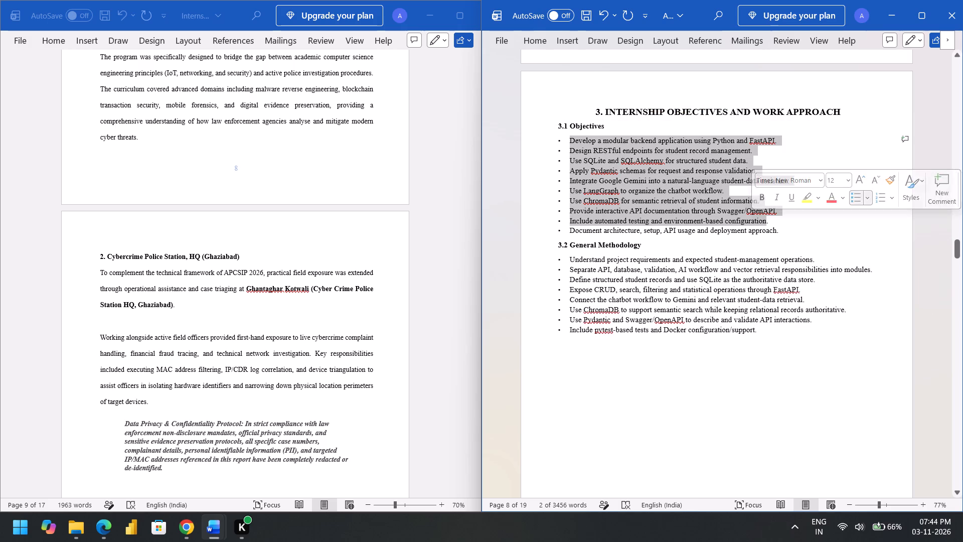
pyautogui.click(832, 236)
pyautogui.moveTo(557, 125); pyautogui.dragTo(759, 337)
pyautogui.rightClick(716, 310)
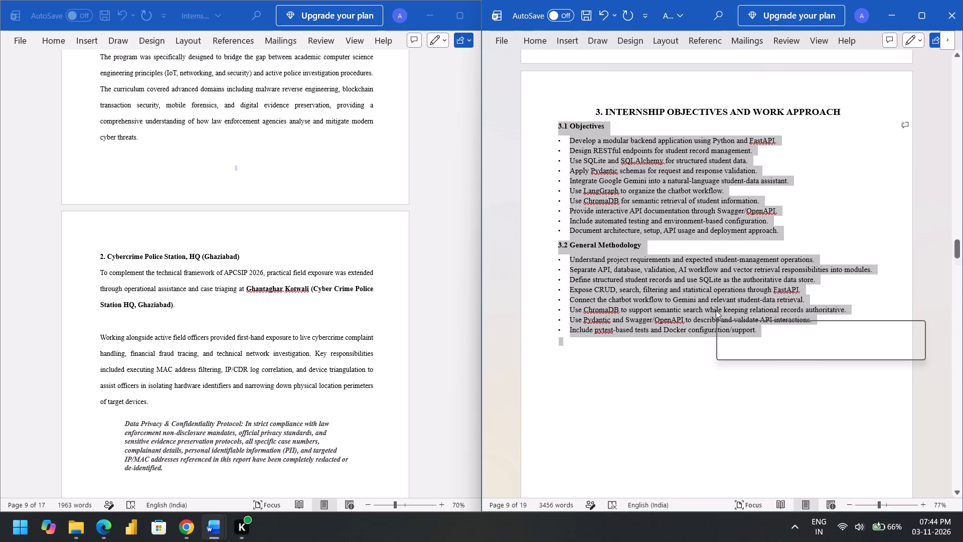
pyautogui.click(781, 209)
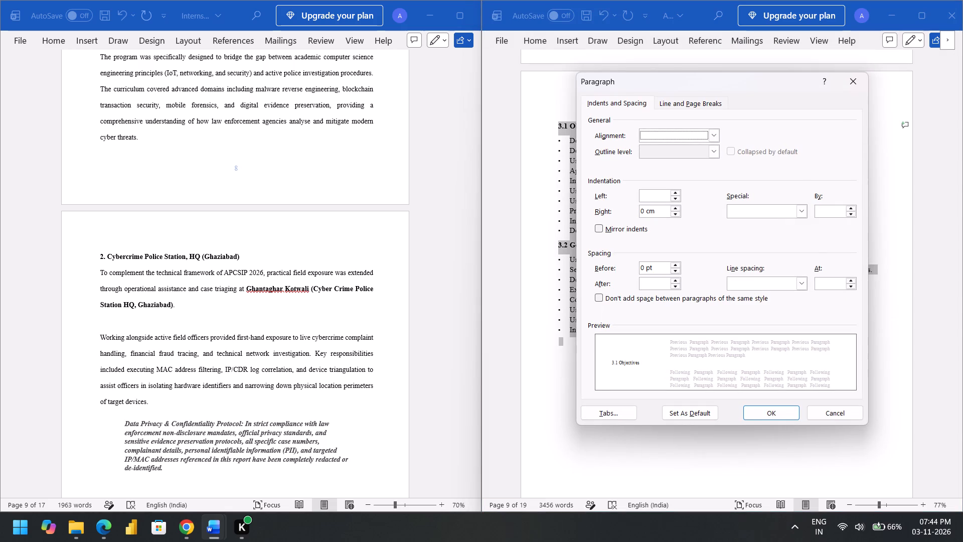
pyautogui.moveTo(802, 282); pyautogui.dragTo(763, 336)
pyautogui.click(763, 336)
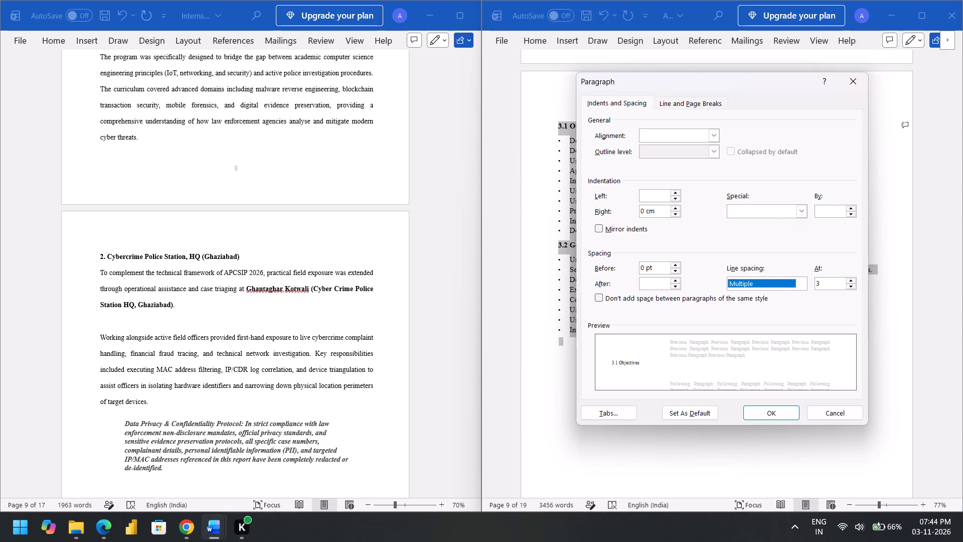
pyautogui.doubleClick(853, 287)
pyautogui.click(853, 287)
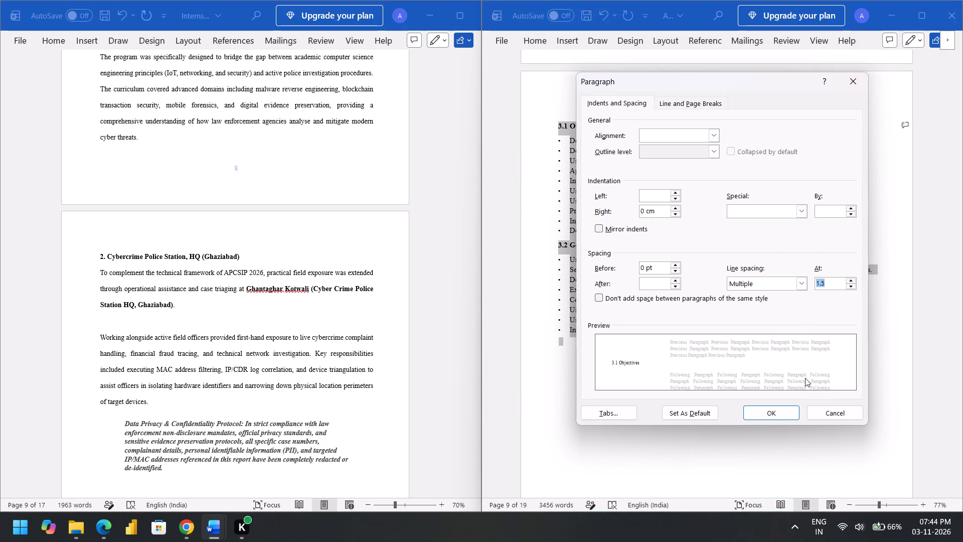
pyautogui.click(788, 409)
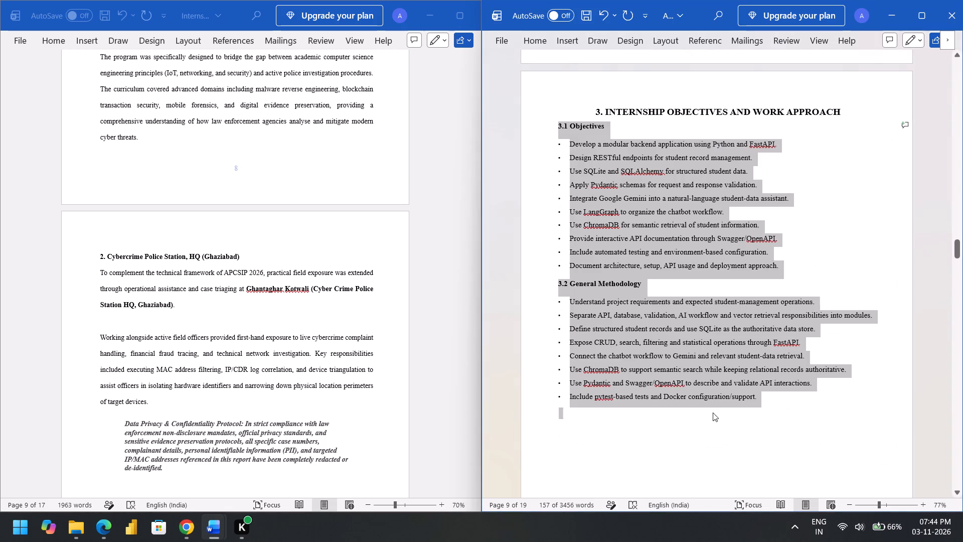
pyautogui.click(713, 413)
# Insert an empty line between the heading 3. INTERNSHIP OBJECTIVES AND WORK APPROACH and the 3.1 Objectives subheading.
pyautogui.scroll(1, 713, 413)
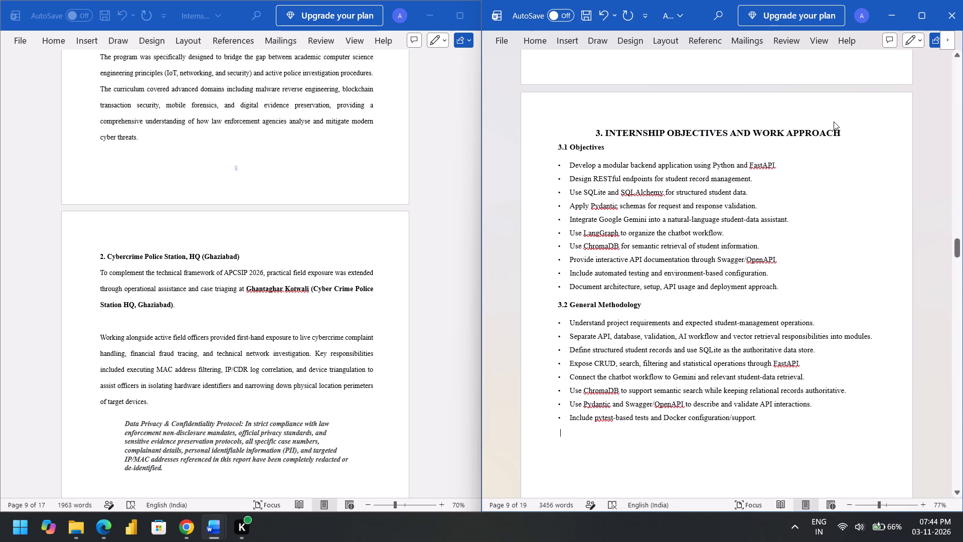
pyautogui.click(843, 130)
pyautogui.press('Return')
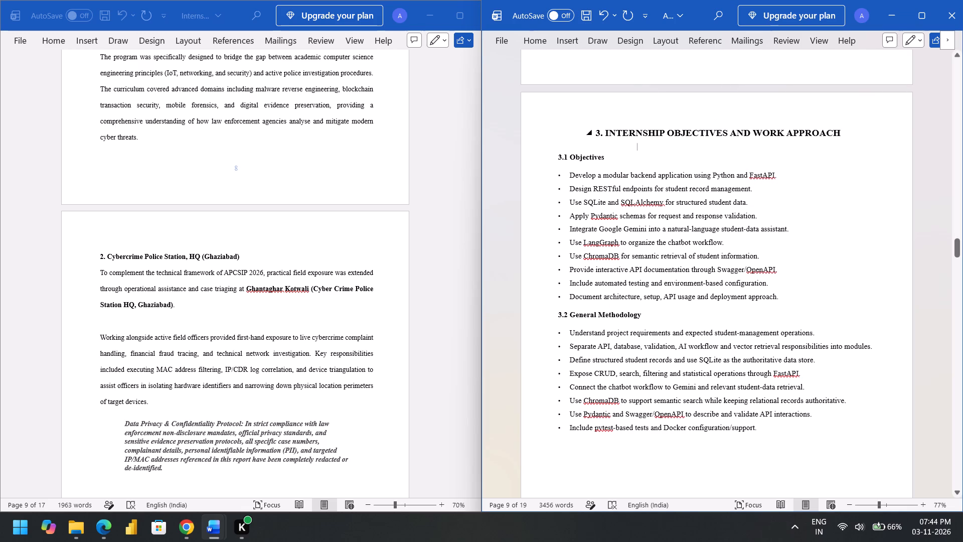
# Compare the formatting of the section 3 heading with the Introduction heading in the reference report.
pyautogui.moveTo(607, 134); pyautogui.dragTo(830, 132)
pyautogui.click(777, 189)
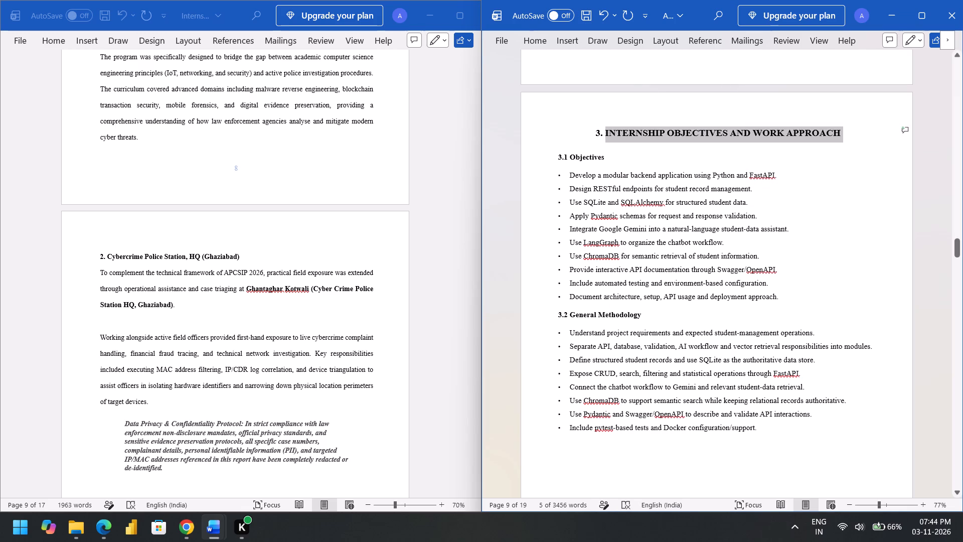
pyautogui.scroll(6, 196, 232)
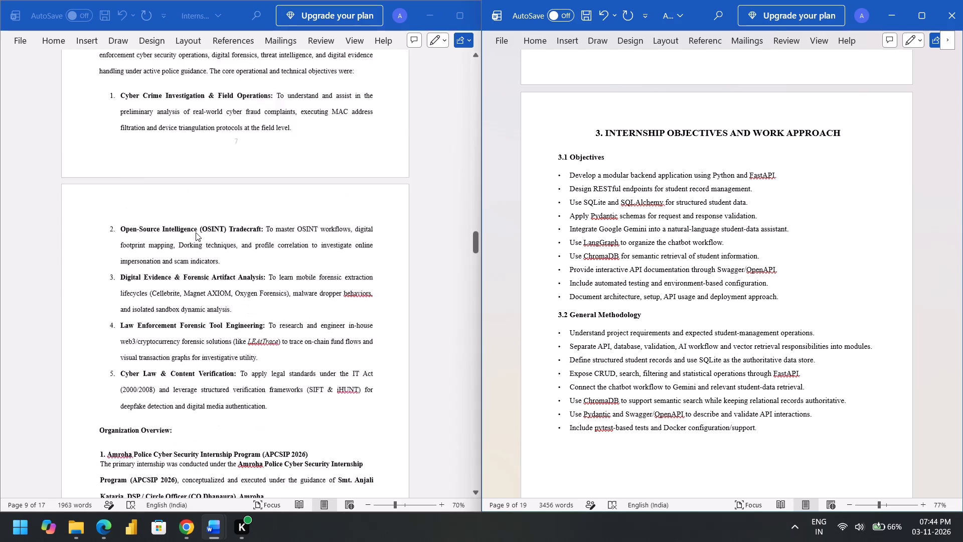
pyautogui.scroll(2, 196, 232)
pyautogui.click(207, 145)
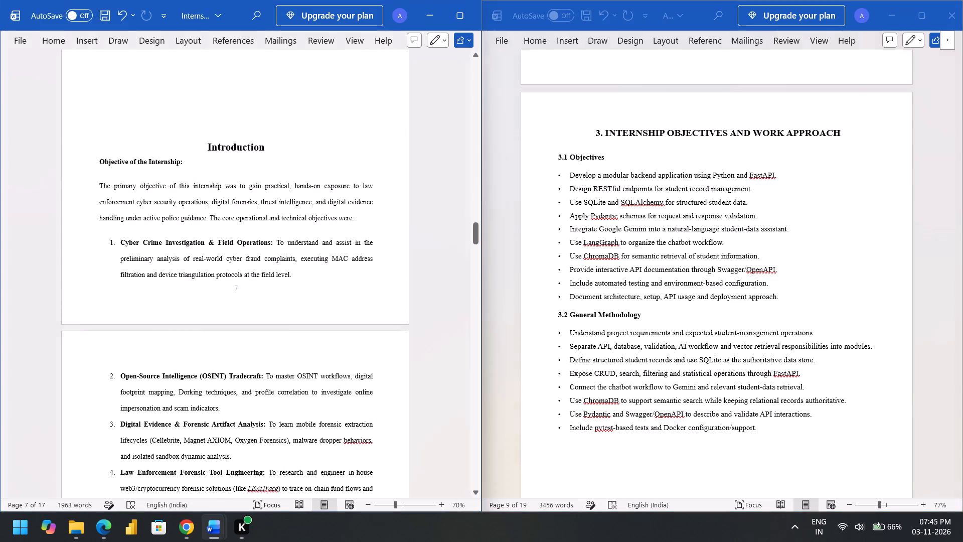
pyautogui.moveTo(207, 145); pyautogui.dragTo(260, 151)
pyautogui.click(277, 157)
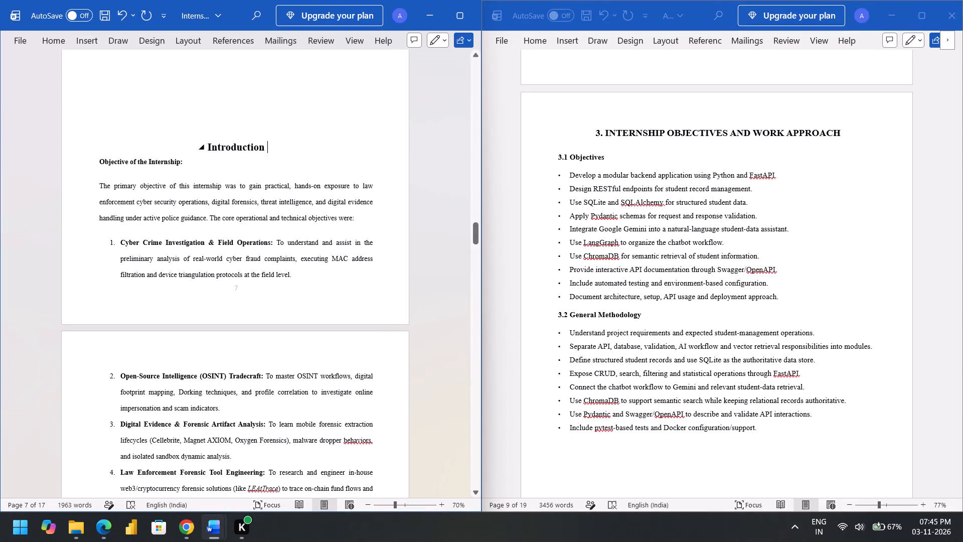
pyautogui.moveTo(208, 146); pyautogui.dragTo(270, 146)
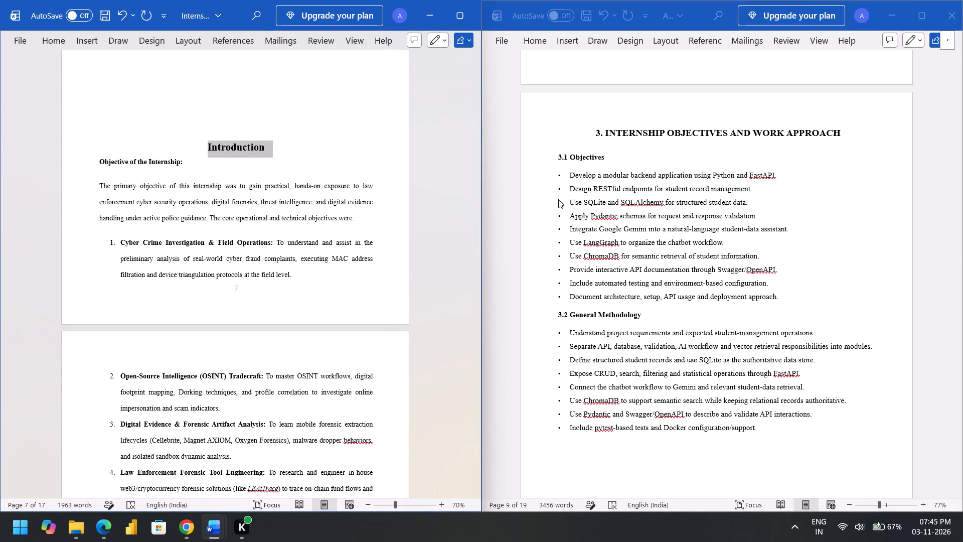
# Set the INTERNSHIP OBJECTIVES AND WORK APPROACH heading text to 16 pt.
pyautogui.click(570, 207)
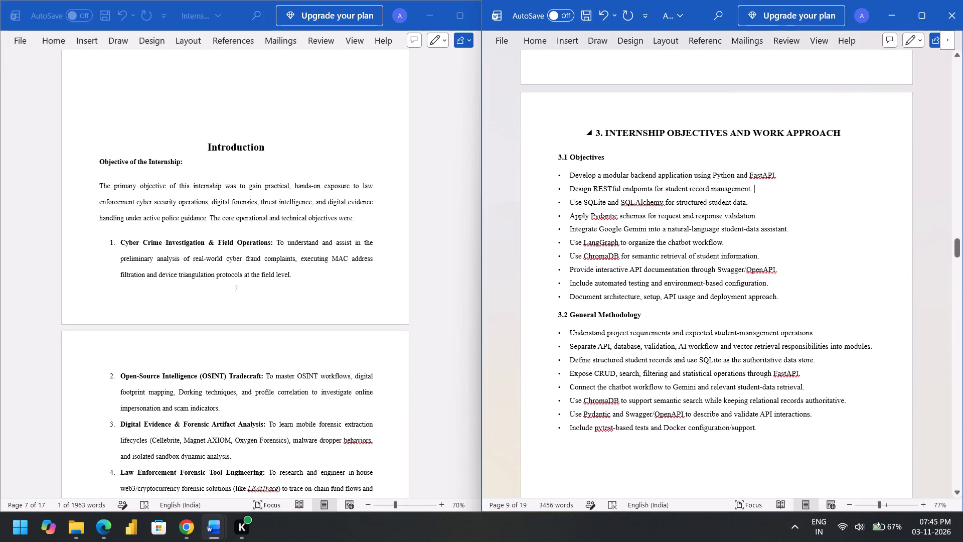
pyautogui.moveTo(604, 131); pyautogui.dragTo(896, 132)
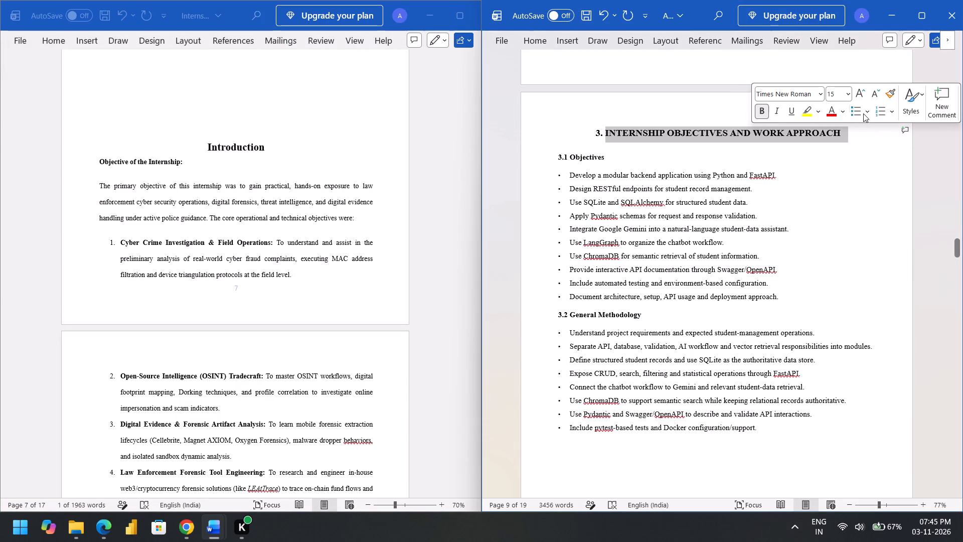
pyautogui.click(843, 94)
pyautogui.press('BackSpace')
pyautogui.press('1')
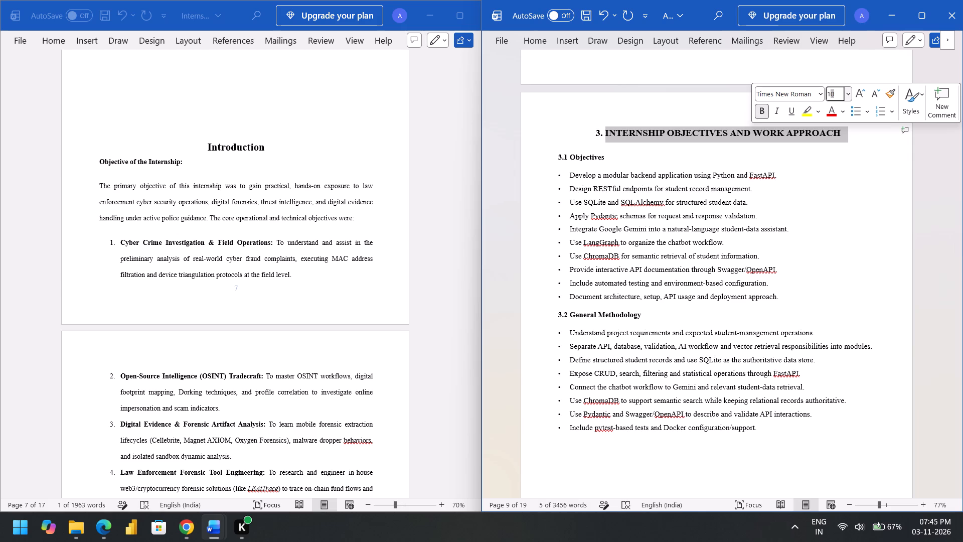
pyautogui.press('6')
pyautogui.press('Return')
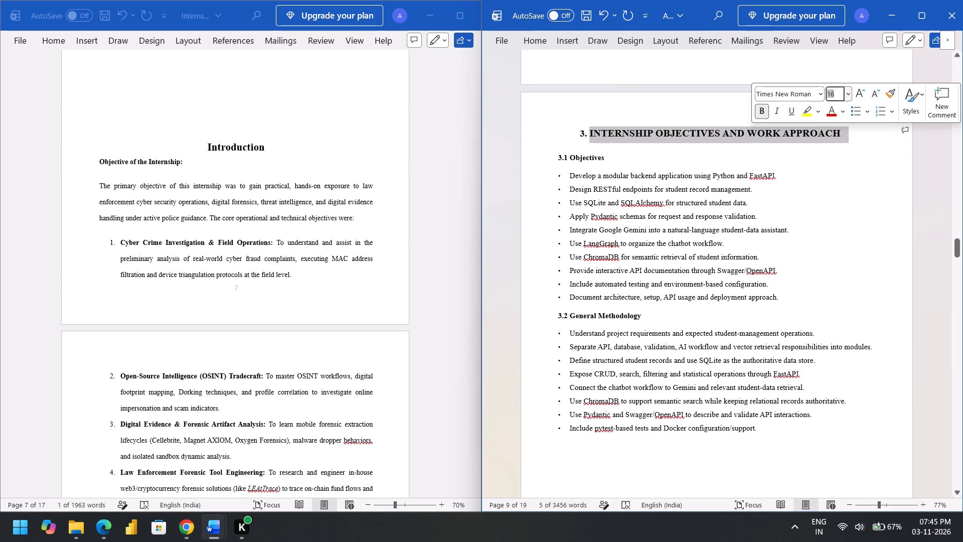
pyautogui.click(791, 279)
# Remove the leading numbers "1." and "2." from the INTRODUCTION and ORGANIZATION OVERVIEW headings.
pyautogui.scroll(10, 638, 239)
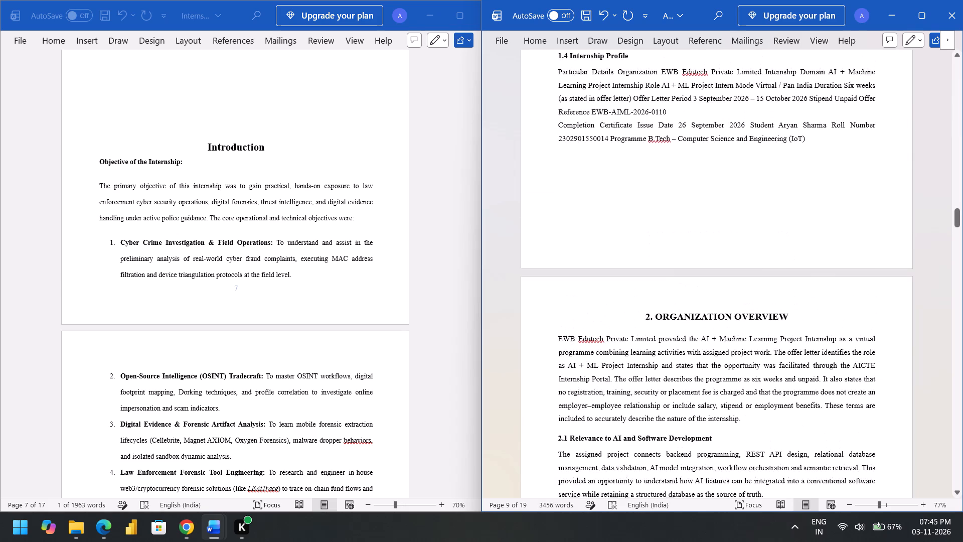
pyautogui.scroll(2, 638, 239)
pyautogui.hscroll(1, 638, 239)
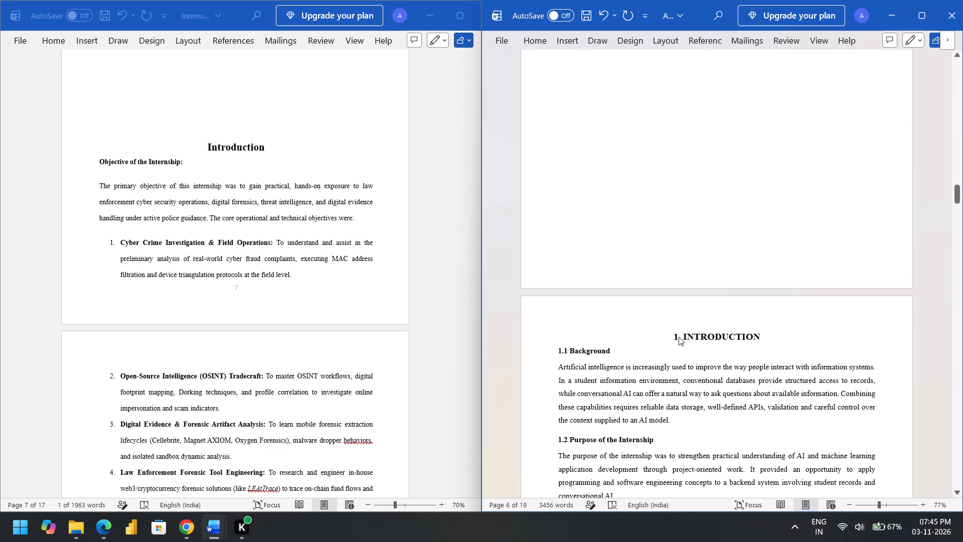
pyautogui.click(681, 339)
pyautogui.click(681, 339)
pyautogui.press('BackSpace')
pyautogui.press('BackSpace')
pyautogui.scroll(-1, 662, 340)
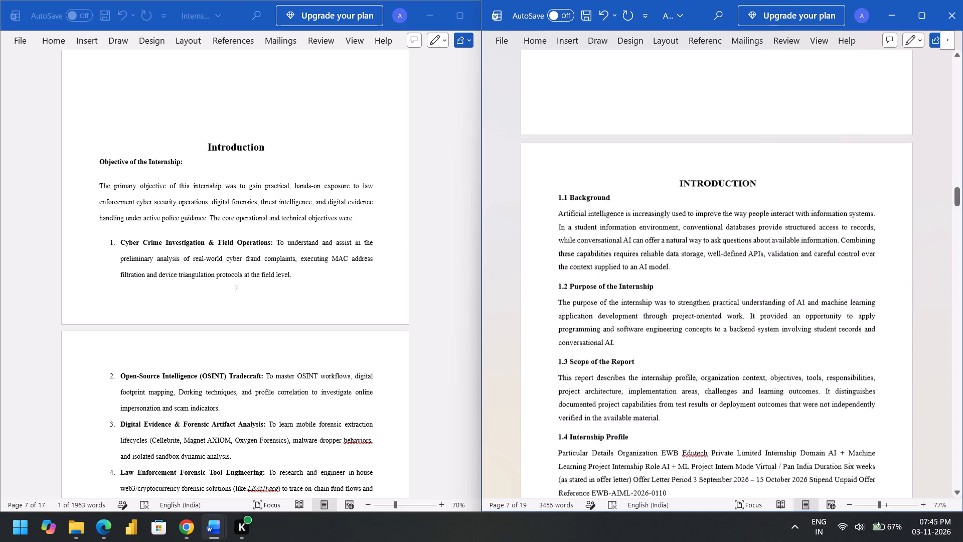
pyautogui.scroll(-5, 662, 340)
pyautogui.click(652, 363)
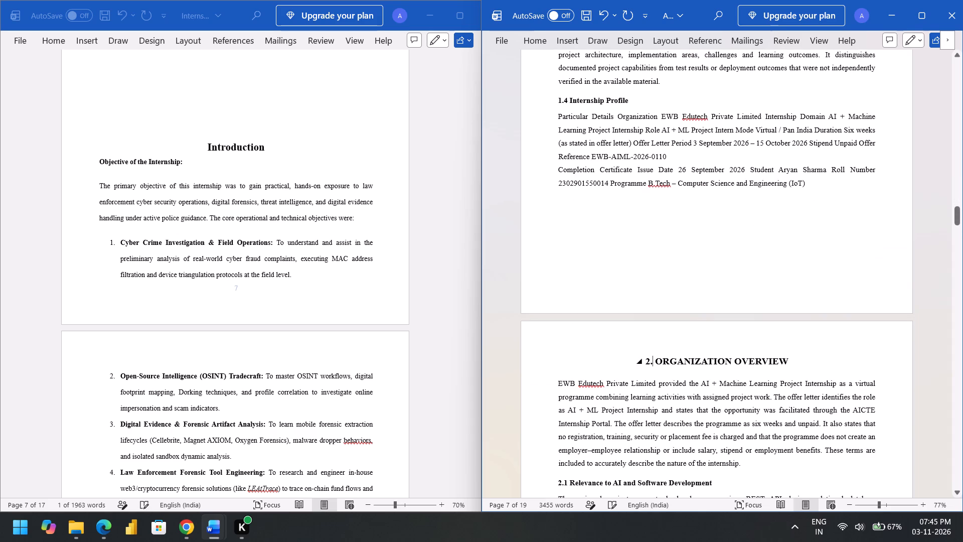
pyautogui.press('BackSpace')
pyautogui.press('BackSpace')
# Remove the leading number "3." from the INTERNSHIP OBJECTIVES AND WORK APPROACH heading.
pyautogui.scroll(-8, 652, 363)
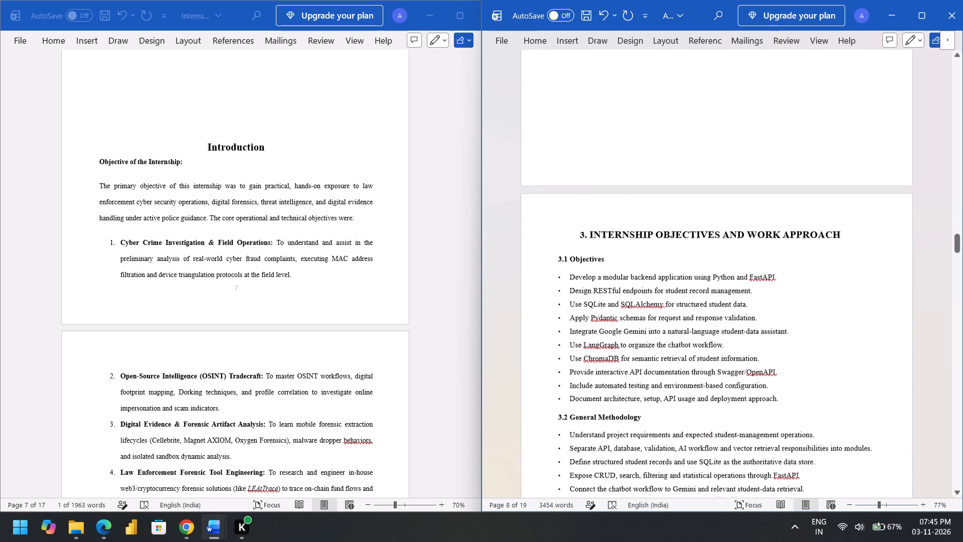
pyautogui.click(585, 232)
pyautogui.press('Right')
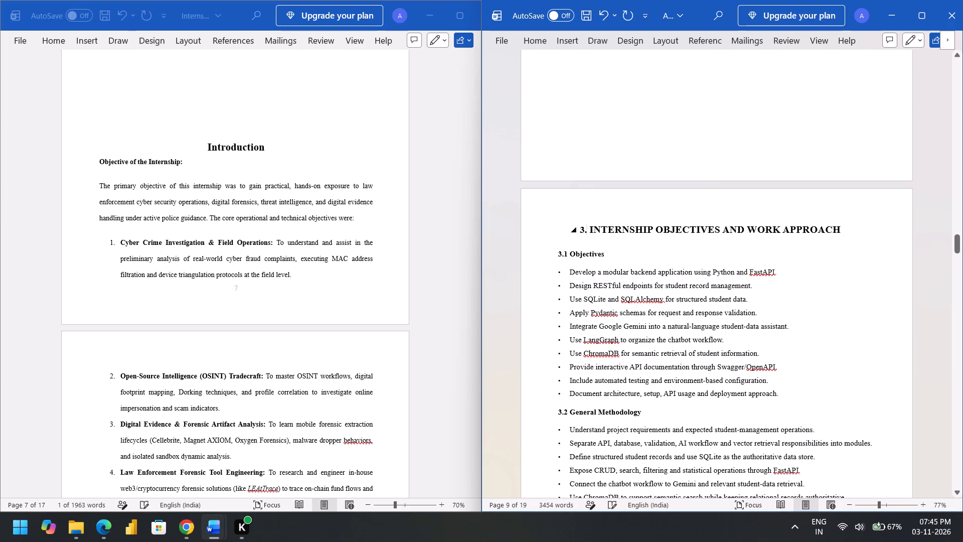
pyautogui.press('BackSpace')
pyautogui.press('BackSpace')
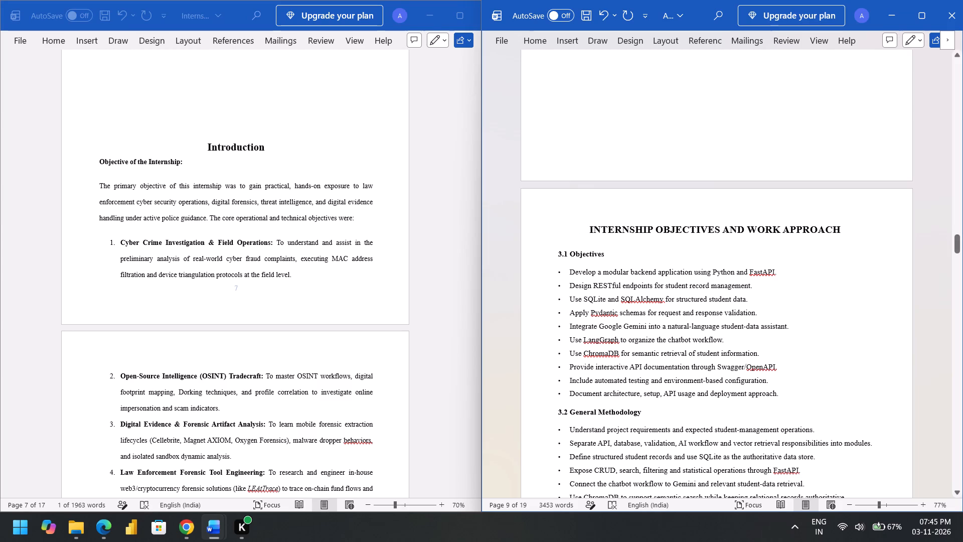
# Remove the numbers "3.1" and "3.2" from the Objectives and General Methodology subheadings.
pyautogui.click(567, 257)
pyautogui.press('BackSpace')
pyautogui.press('BackSpace')
pyautogui.press('BackSpace')
pyautogui.scroll(-1, 567, 257)
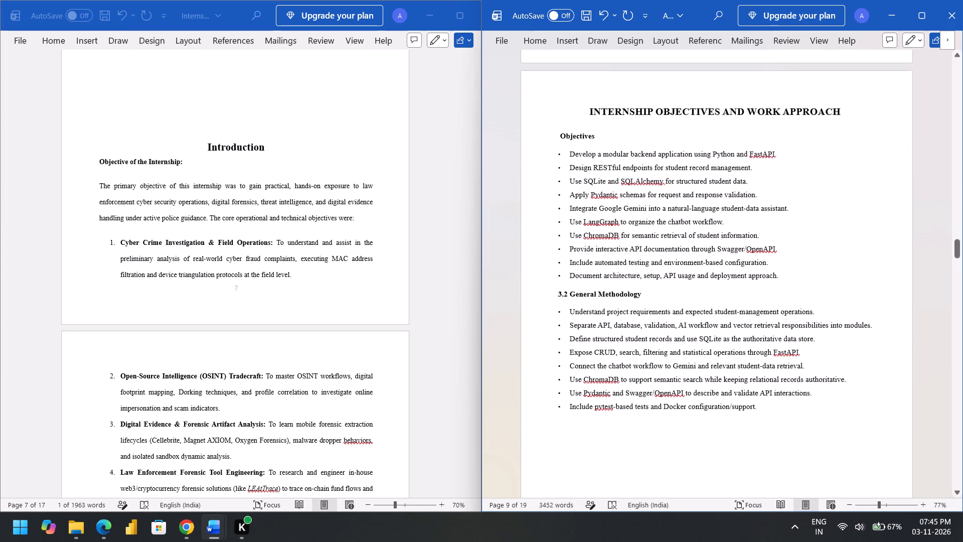
pyautogui.scroll(-1, 567, 257)
pyautogui.click(567, 299)
pyautogui.press('BackSpace')
pyautogui.press('BackSpace')
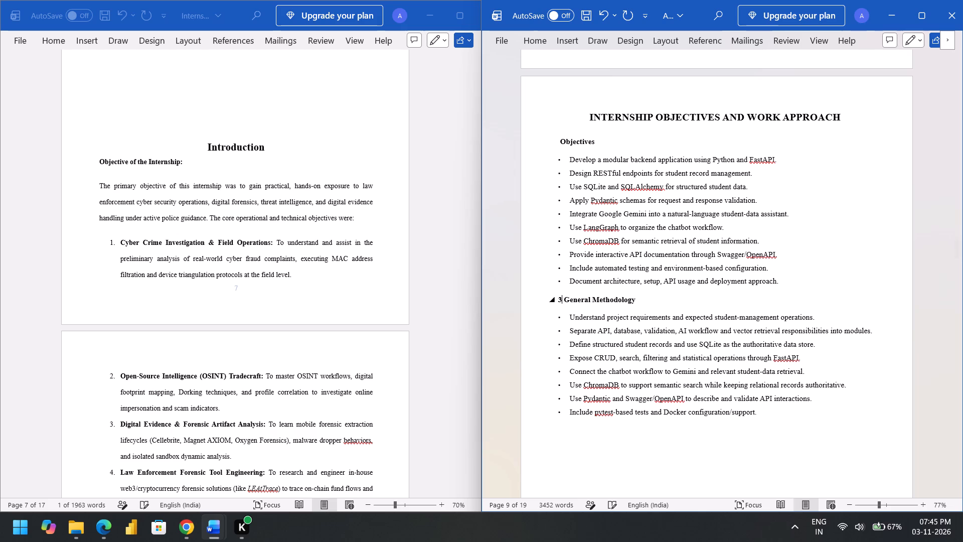
pyautogui.press('BackSpace')
# Set the Objectives and General Methodology subheadings to 14 pt.
pyautogui.moveTo(558, 138); pyautogui.dragTo(597, 139)
pyautogui.click(682, 99)
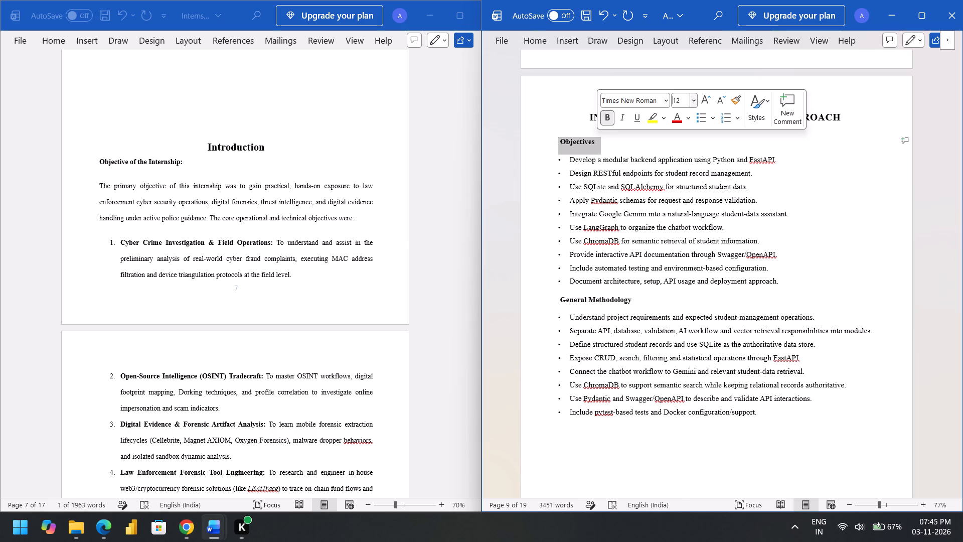
pyautogui.press('BackSpace')
pyautogui.write('14')
pyautogui.press('Return')
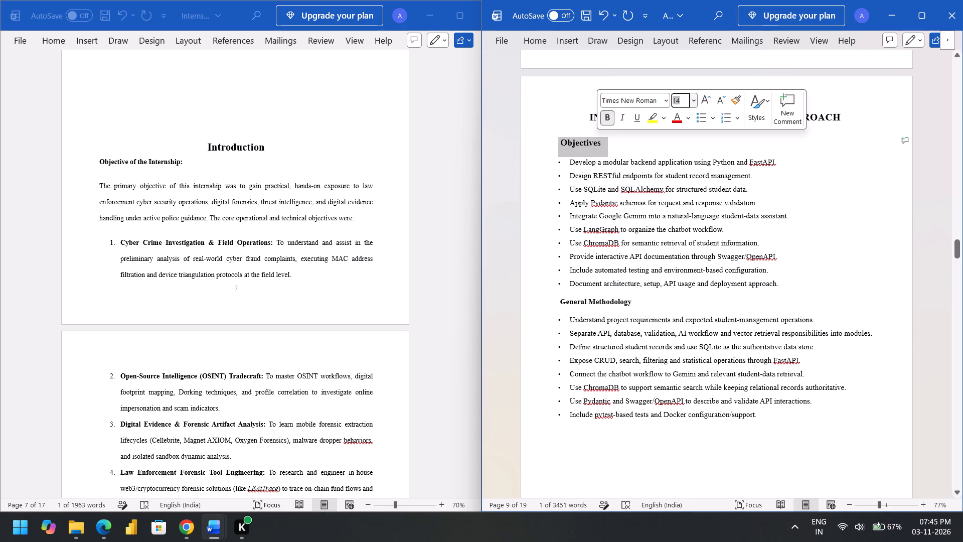
pyautogui.moveTo(559, 300); pyautogui.dragTo(626, 298)
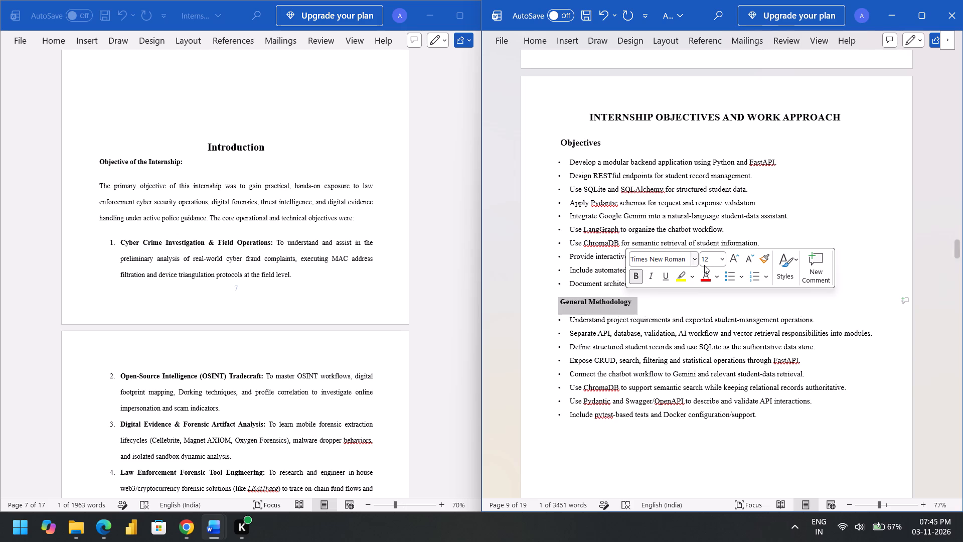
pyautogui.click(712, 258)
pyautogui.press('BackSpace')
pyautogui.write('14')
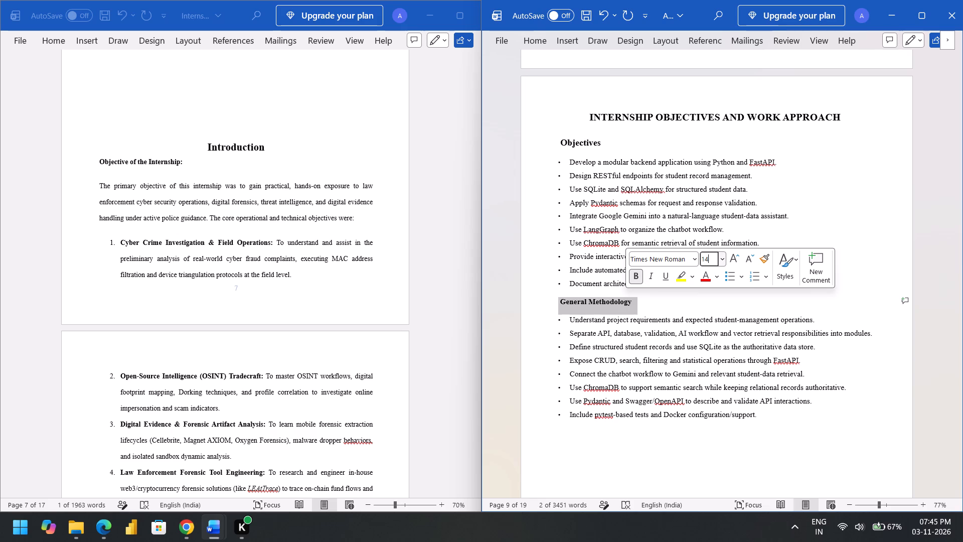
pyautogui.press('Return')
# Set the body paragraph directly under the TOOLS AND TECHNOLOGIES heading to 12 pt.
pyautogui.scroll(-7, 691, 352)
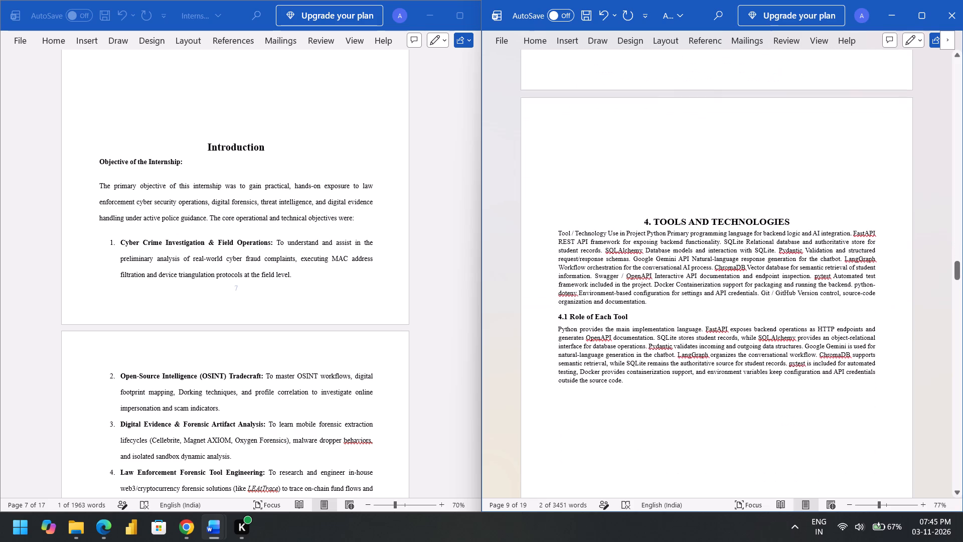
pyautogui.moveTo(558, 232); pyautogui.dragTo(644, 284)
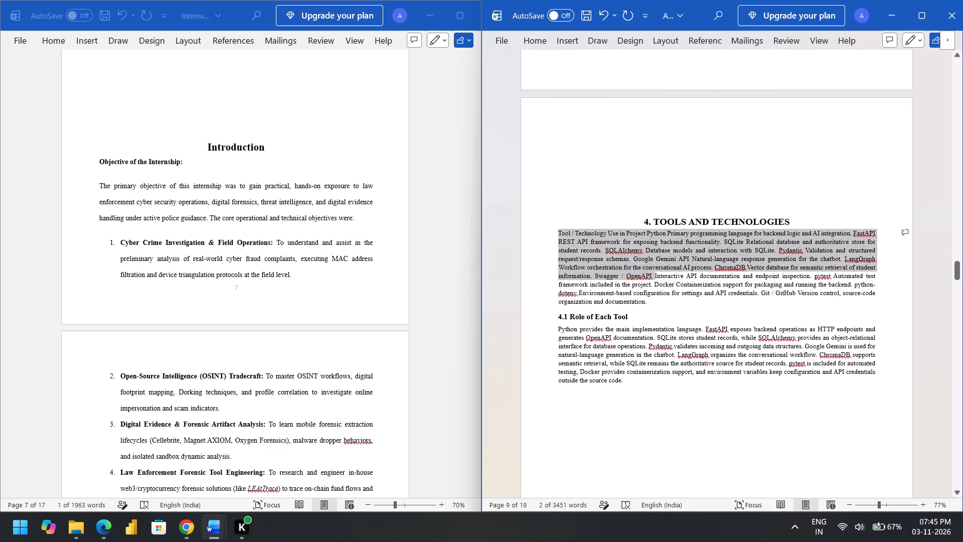
pyautogui.moveTo(644, 284); pyautogui.dragTo(650, 301)
pyautogui.click(738, 263)
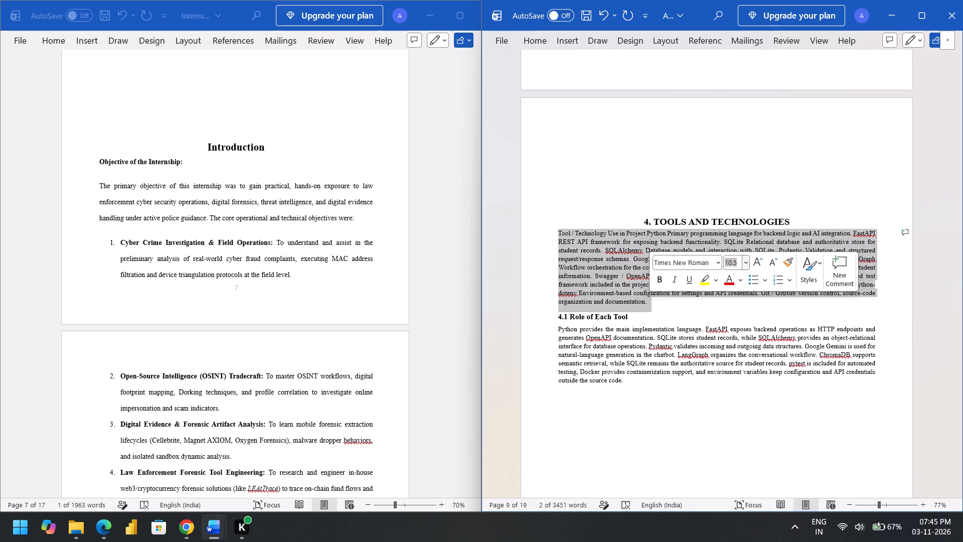
pyautogui.press('BackSpace')
pyautogui.write('12')
pyautogui.press('Return')
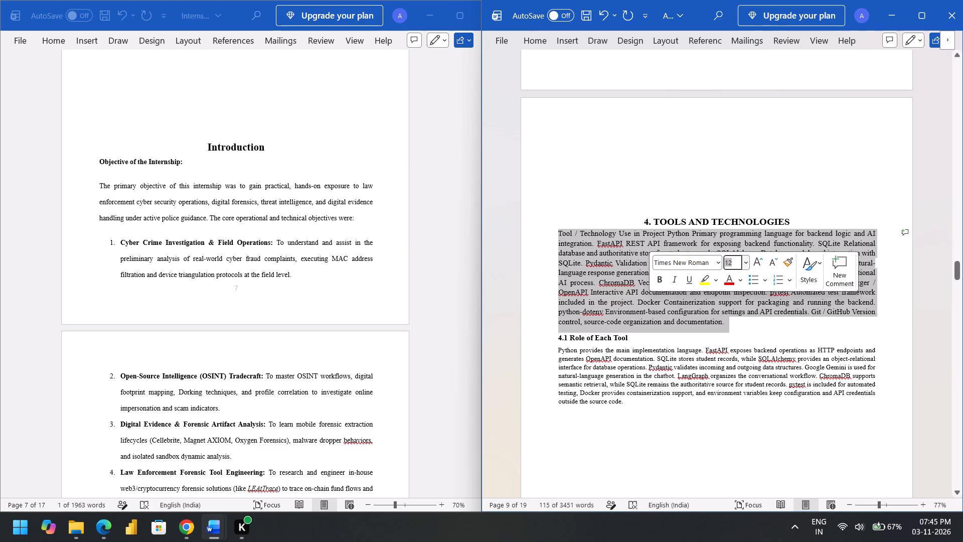
pyautogui.press('BackSpace')
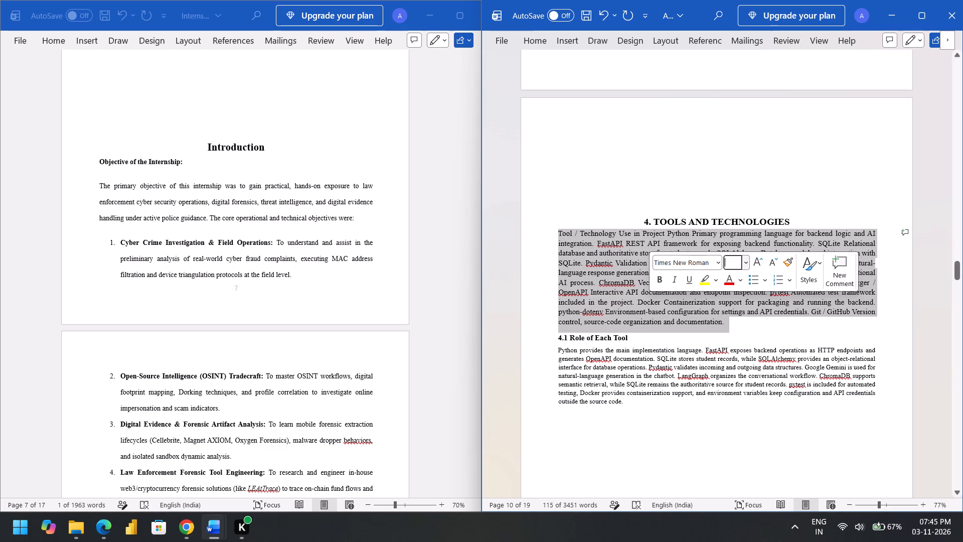
pyautogui.hotkey('ctrl', 'z')
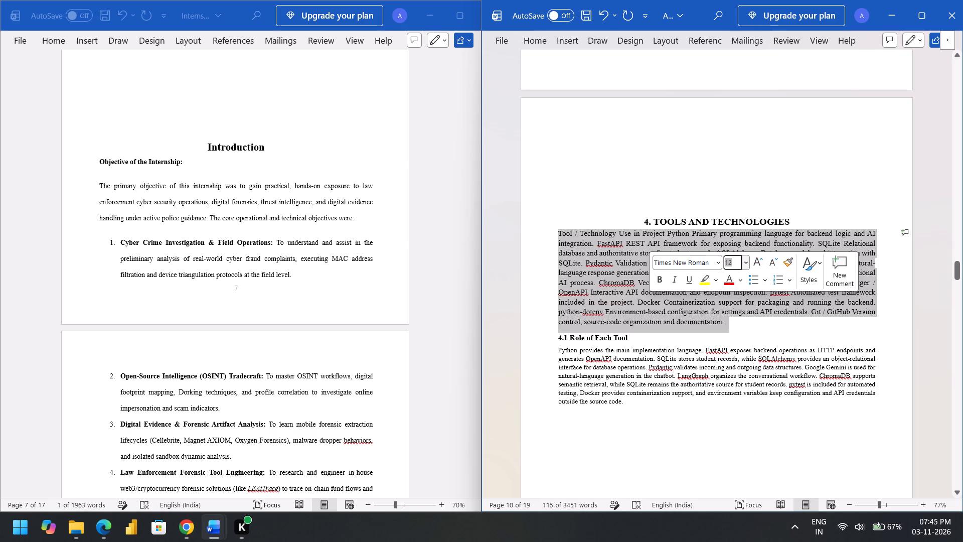
# Delete the blank lines above the TOOLS AND TECHNOLOGIES heading so it moves up to the top of its page.
pyautogui.doubleClick(698, 204)
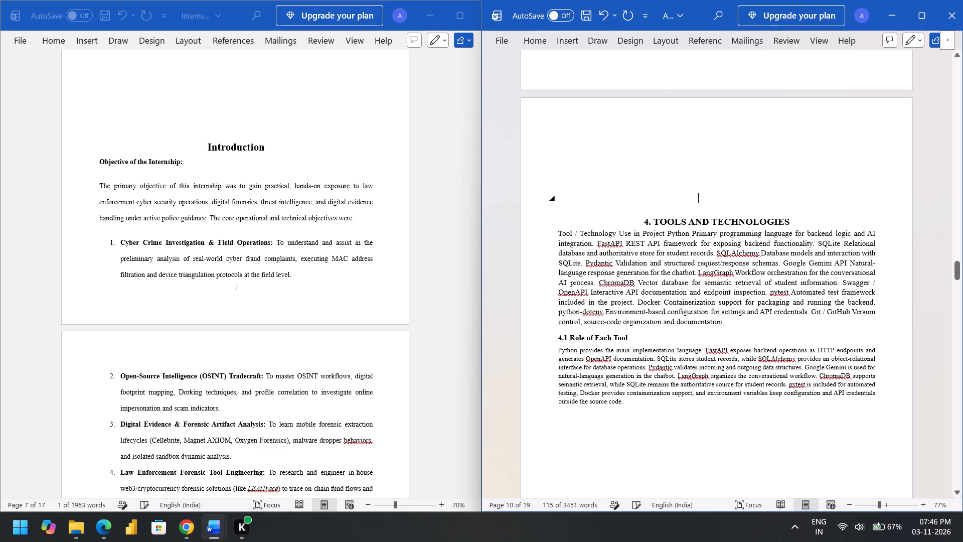
pyautogui.moveTo(698, 204); pyautogui.dragTo(702, 142)
pyautogui.press('BackSpace')
pyautogui.press('BackSpace')
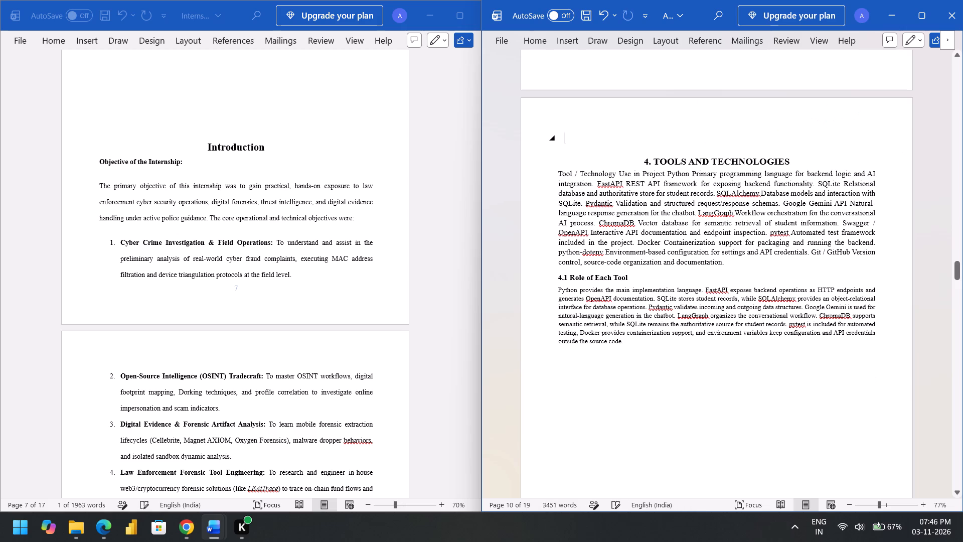
pyautogui.press('BackSpace')
pyautogui.press('BackSpace')
pyautogui.press('BackSpace')
pyautogui.press('BackSpace')
pyautogui.press('BackSpace')
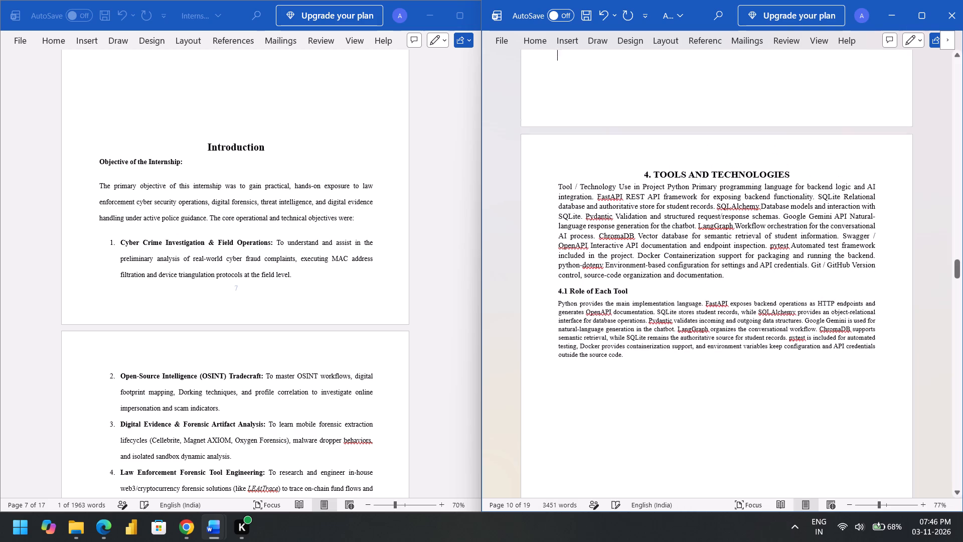
# Set the body paragraph under the Role of Each Tool subheading to 12 pt.
pyautogui.scroll(5, 702, 160)
pyautogui.scroll(-1, 702, 160)
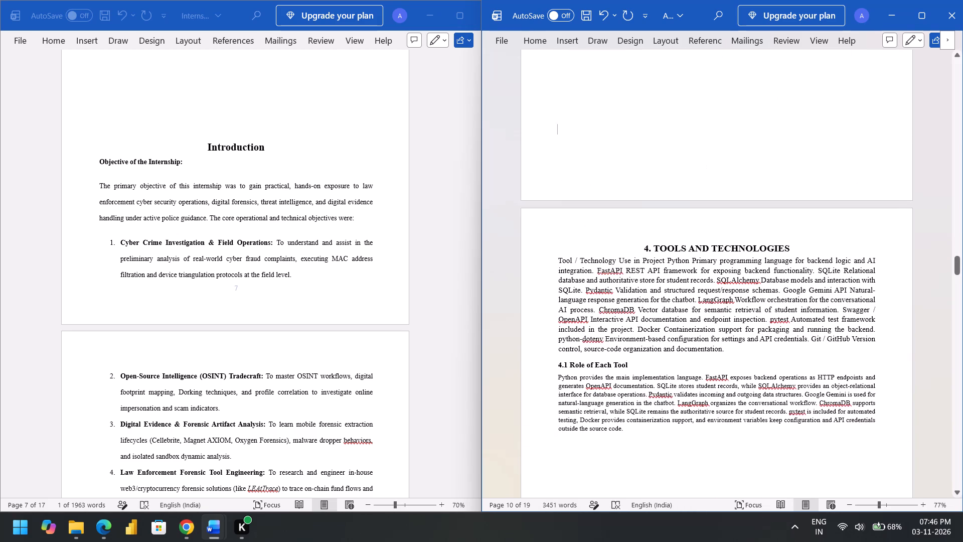
pyautogui.moveTo(557, 258); pyautogui.dragTo(715, 349)
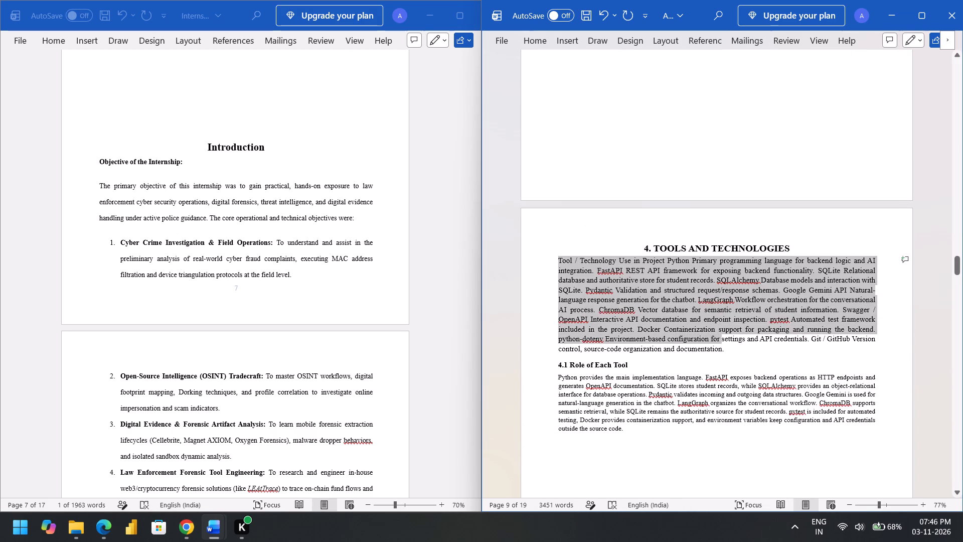
pyautogui.moveTo(715, 349); pyautogui.dragTo(716, 348)
pyautogui.moveTo(557, 378); pyautogui.dragTo(628, 402)
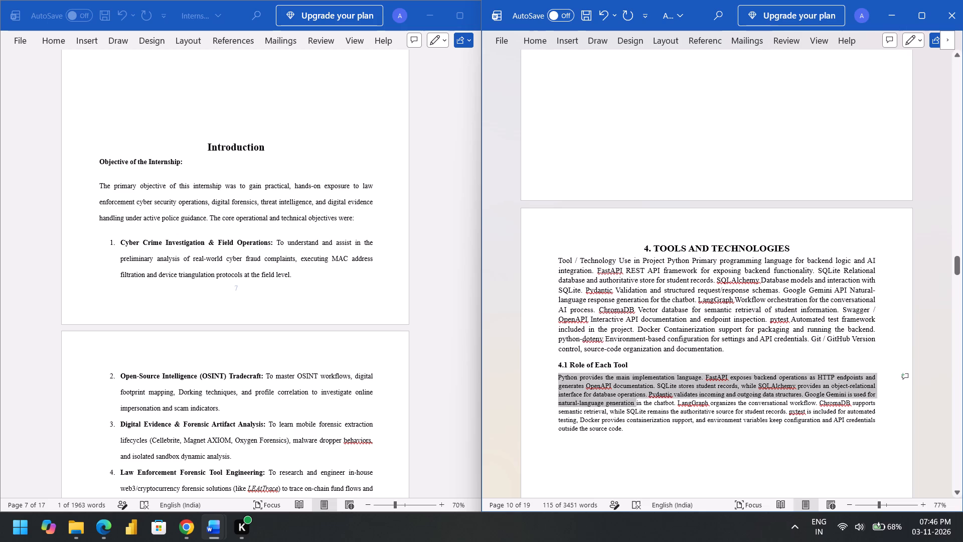
pyautogui.moveTo(628, 402); pyautogui.dragTo(636, 430)
pyautogui.click(725, 392)
pyautogui.press('BackSpace')
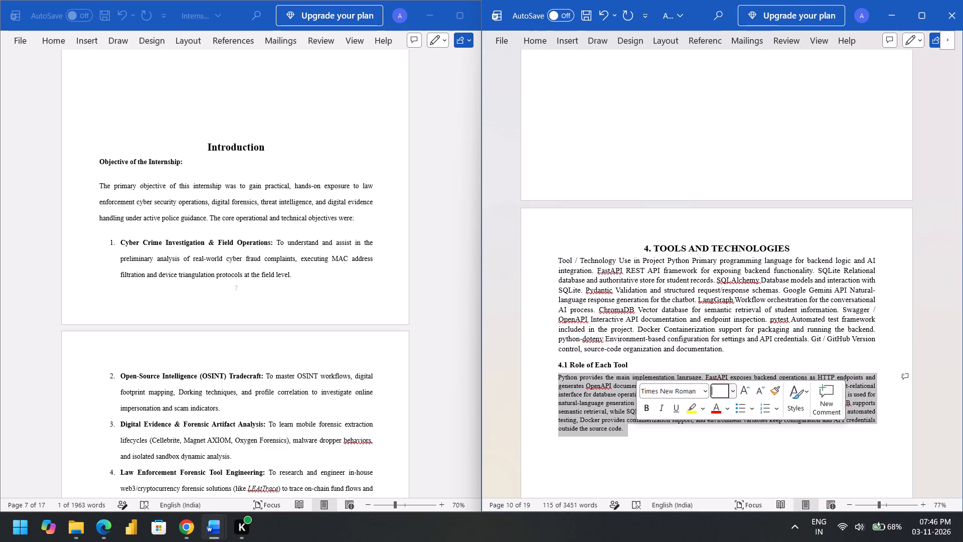
pyautogui.write('12')
pyautogui.press('Return')
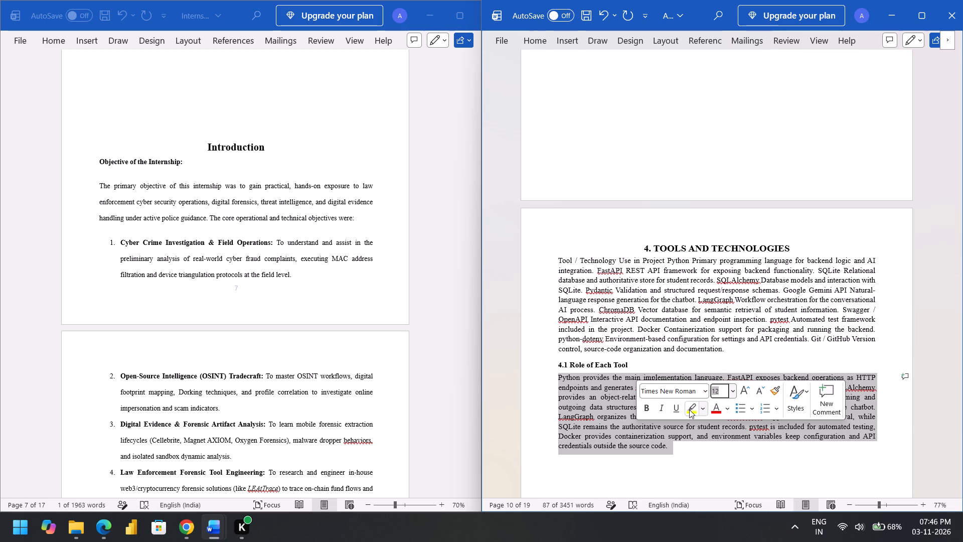
# Apply 1.5 line spacing to all text below the TOOLS AND TECHNOLOGIES heading, including the Role of Each Tool section.
pyautogui.scroll(-1, 677, 465)
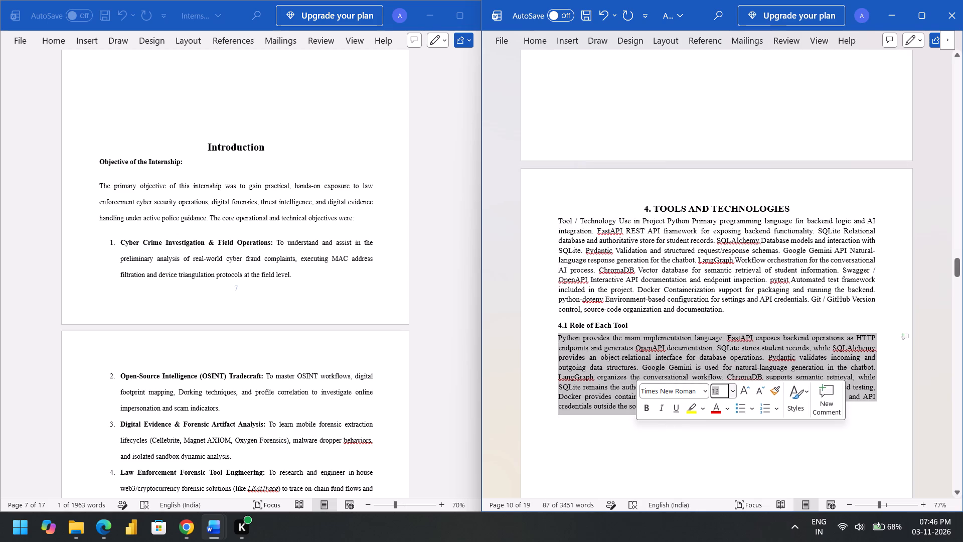
pyautogui.moveTo(556, 218); pyautogui.dragTo(676, 409)
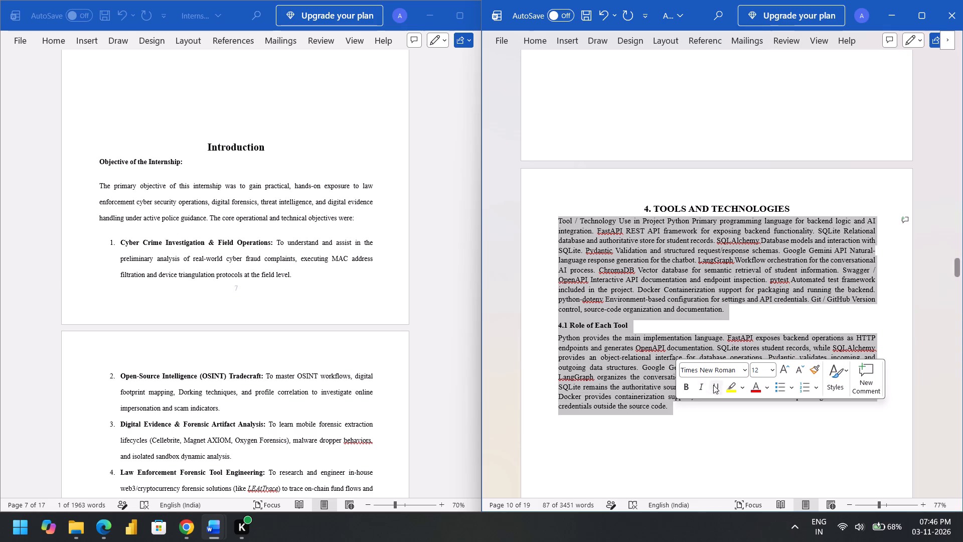
pyautogui.rightClick(643, 379)
pyautogui.click(712, 271)
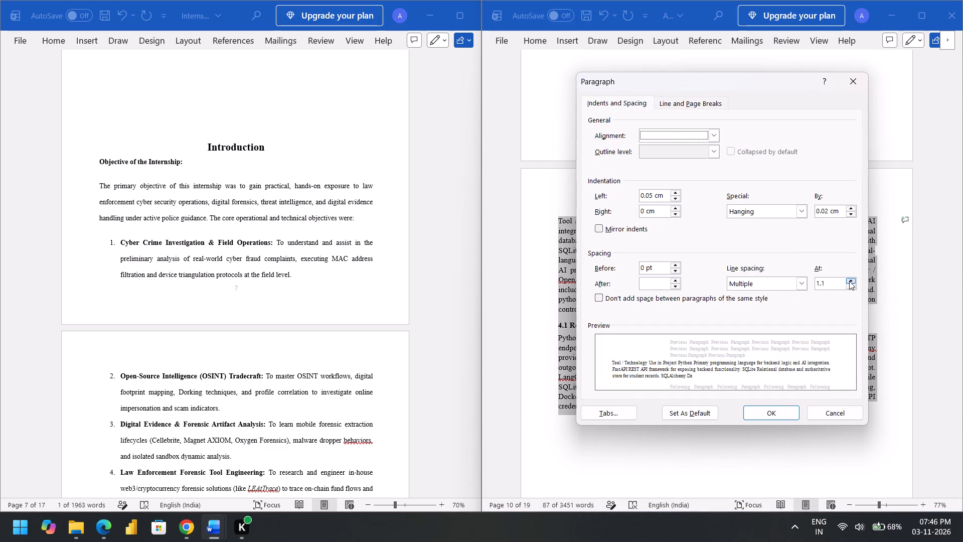
pyautogui.click(849, 281)
pyautogui.click(764, 415)
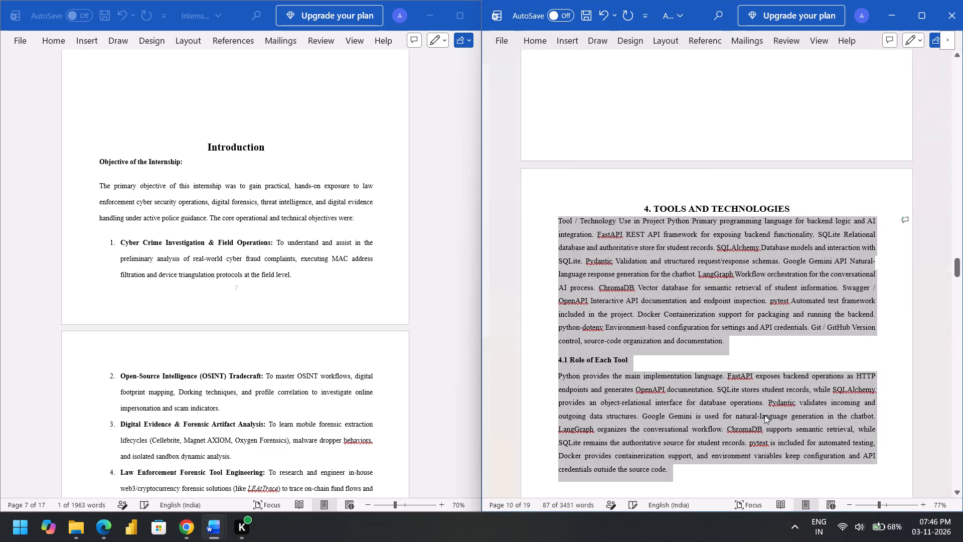
pyautogui.click(767, 351)
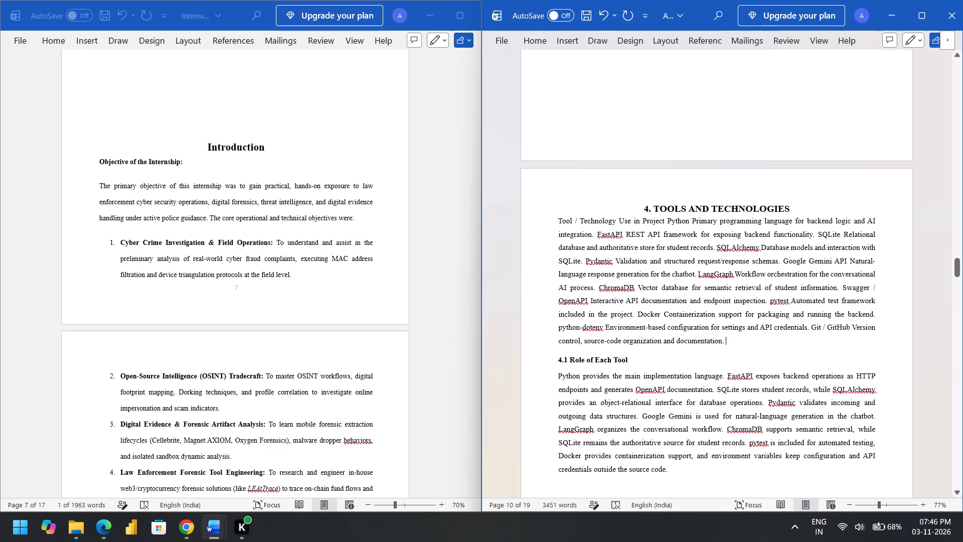
# Remove the leading number "4.1" from the Role of Each Tool subheading.
pyautogui.click(569, 360)
pyautogui.press('BackSpace')
pyautogui.press('BackSpace')
pyautogui.press('BackSpace')
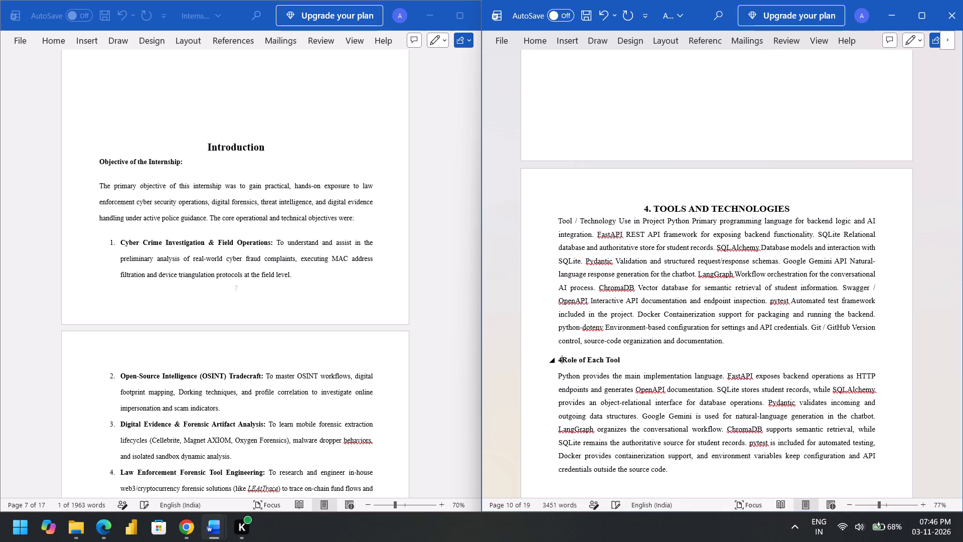
pyautogui.press('BackSpace')
# Set the Role of Each Tool subheading to 14 pt.
pyautogui.moveTo(557, 360); pyautogui.dragTo(613, 358)
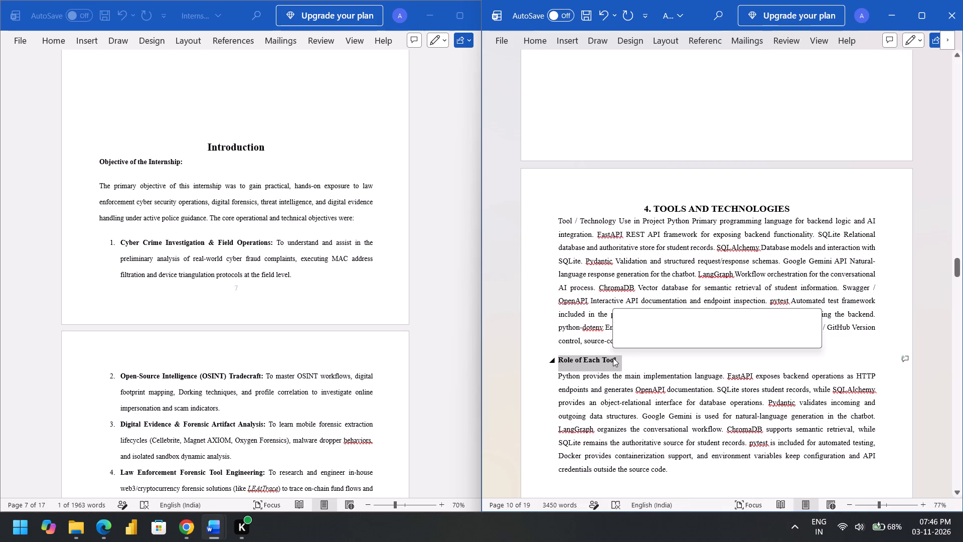
pyautogui.click(700, 320)
pyautogui.press('BackSpace')
pyautogui.write('14')
pyautogui.press('Return')
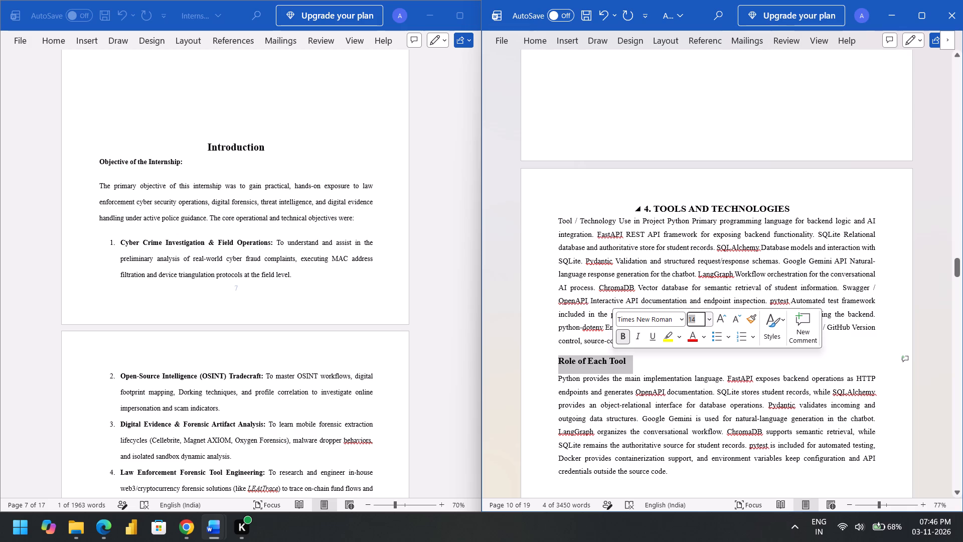
pyautogui.press('BackSpace')
pyautogui.hotkey('ctrl', 'z')
pyautogui.click(841, 299)
# Remove the leading number "4." from the TOOLS AND TECHNOLOGIES heading.
pyautogui.moveTo(651, 209); pyautogui.dragTo(641, 207)
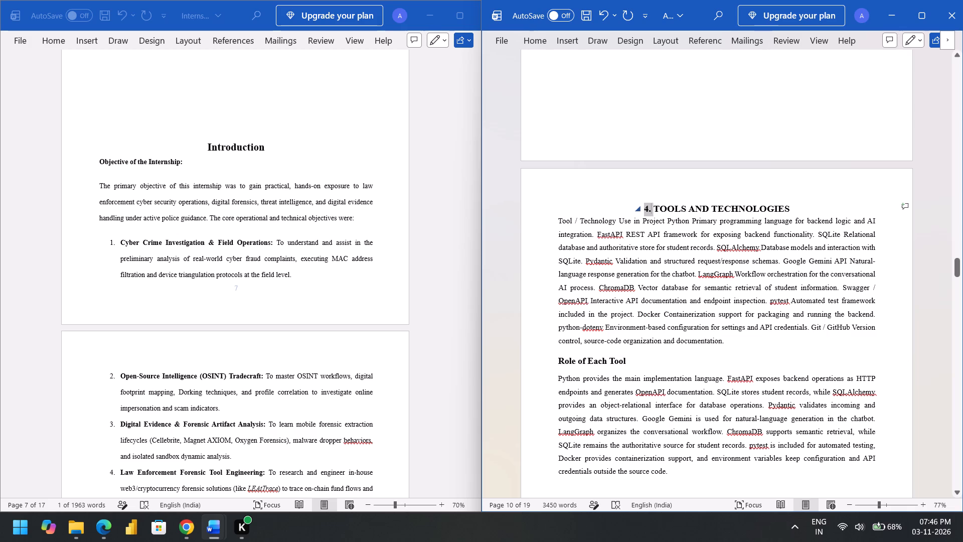
pyautogui.moveTo(641, 207); pyautogui.dragTo(642, 207)
pyautogui.press('BackSpace')
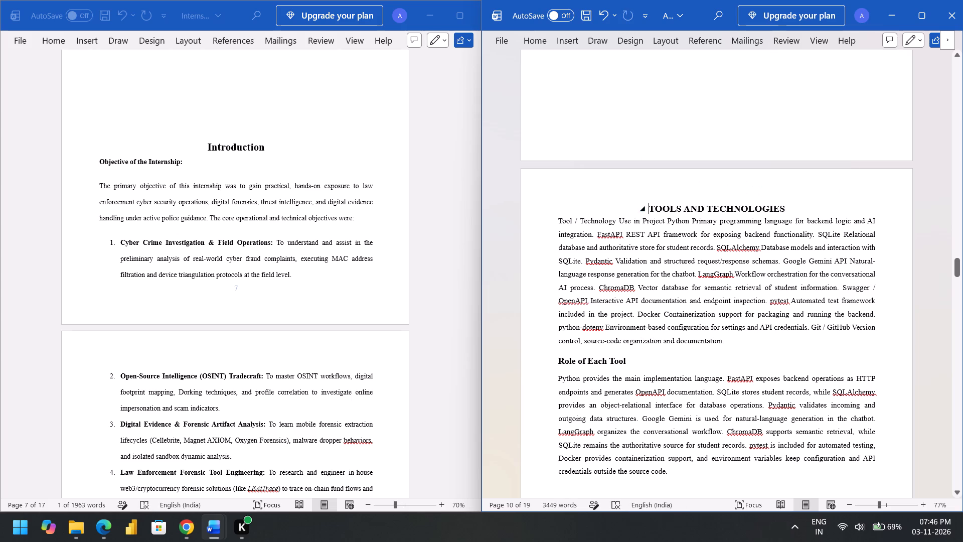
# Insert a blank line between the TOOLS AND TECHNOLOGIES heading and its first paragraph.
pyautogui.press('Return')
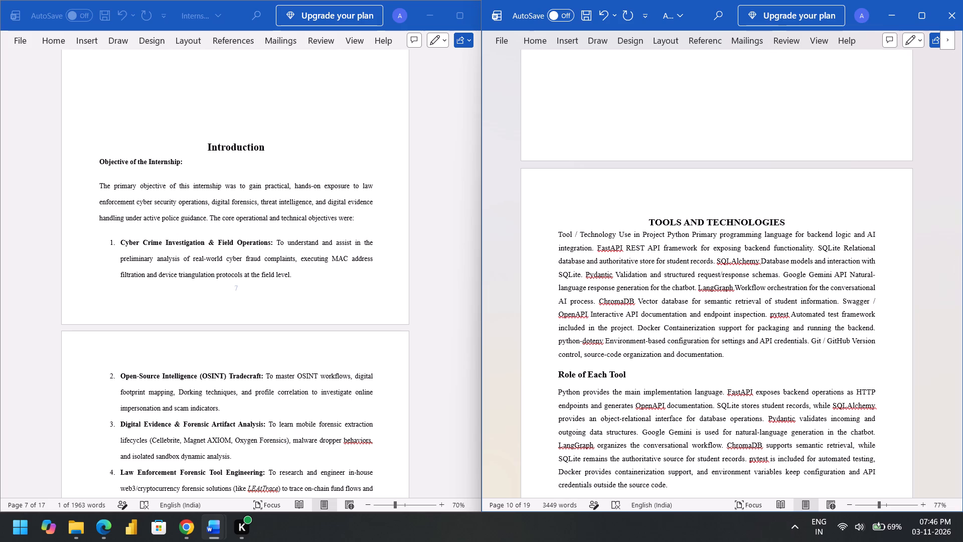
pyautogui.press('BackSpace')
pyautogui.click(792, 211)
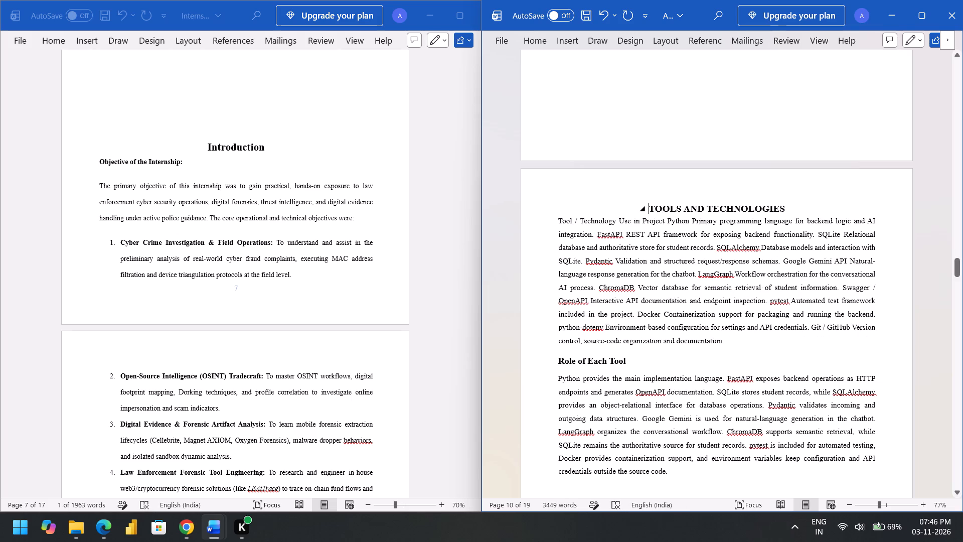
pyautogui.press('Return')
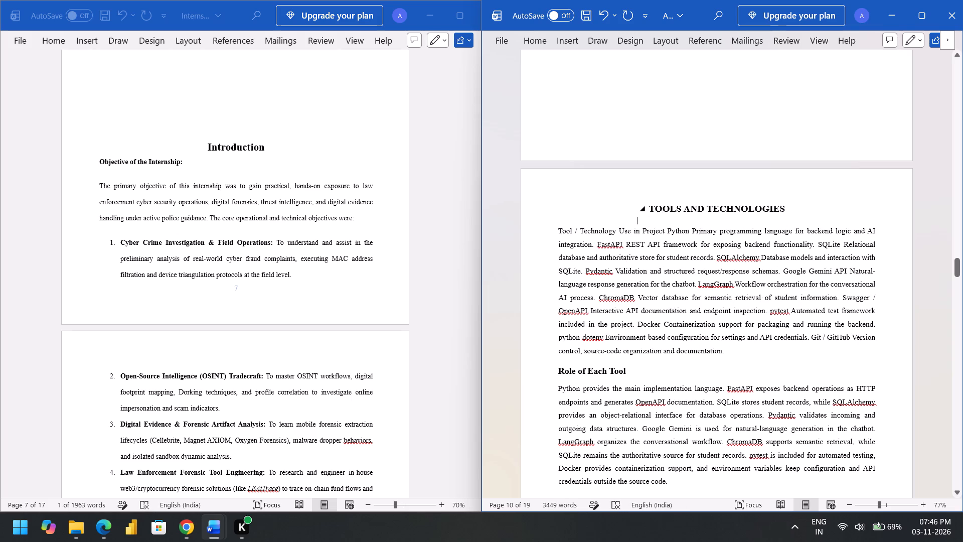
# Set the TOOLS AND TECHNOLOGIES heading to 16 pt.
pyautogui.moveTo(648, 208); pyautogui.dragTo(754, 209)
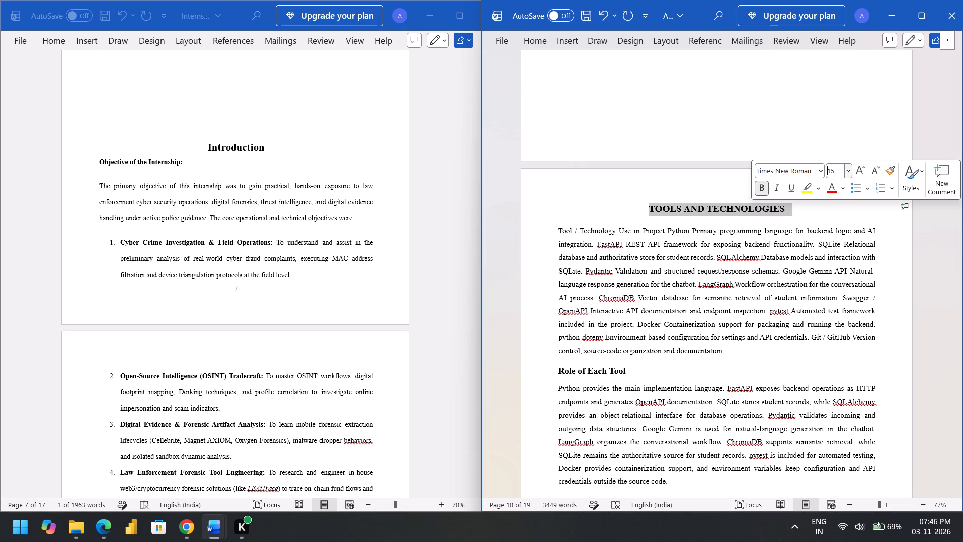
pyautogui.click(836, 171)
pyautogui.press('BackSpace')
pyautogui.write('16')
pyautogui.press('Return')
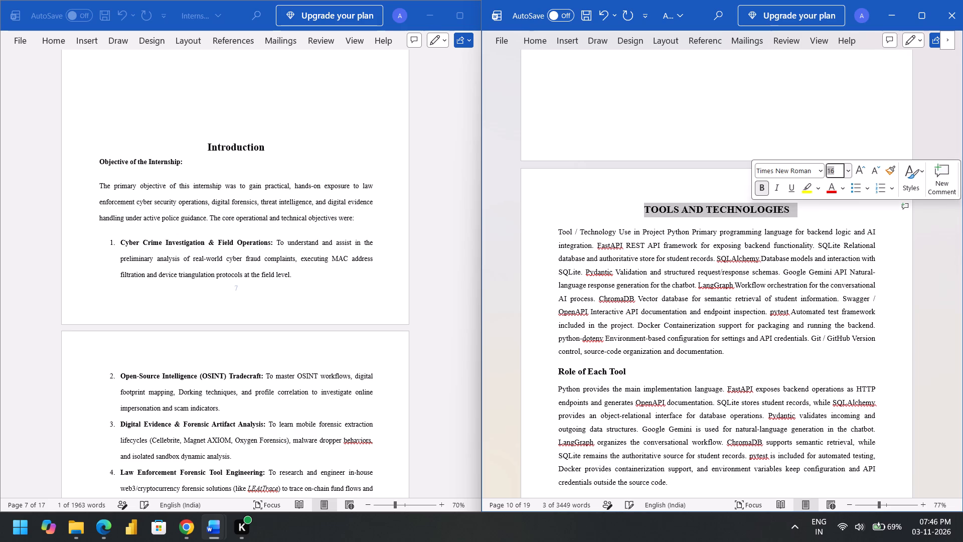
# Set the ROLES AND RESPONSIBILITIES heading text to 16 pt.
pyautogui.scroll(-2, 750, 308)
pyautogui.scroll(-4, 707, 325)
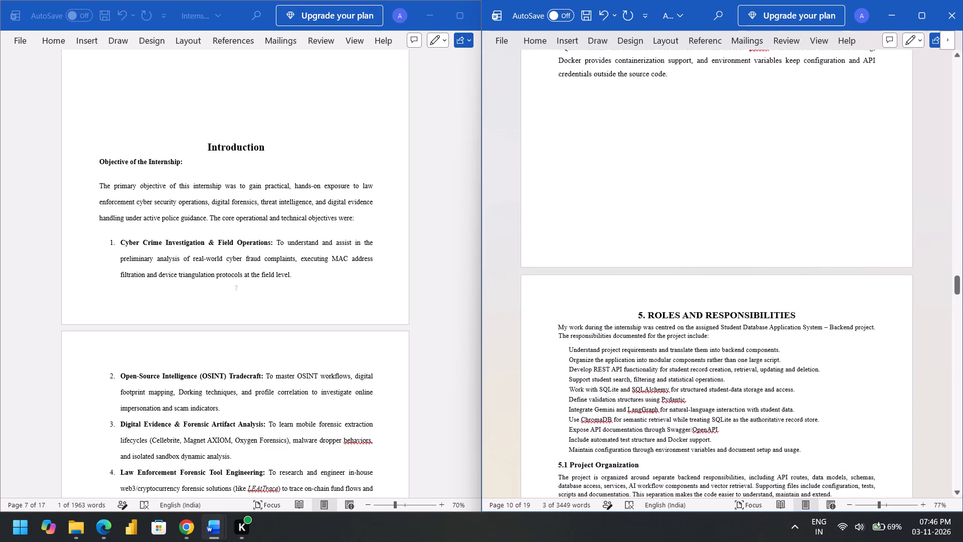
pyautogui.rightClick(650, 314)
pyautogui.scroll(-2, 650, 314)
pyautogui.click(582, 232)
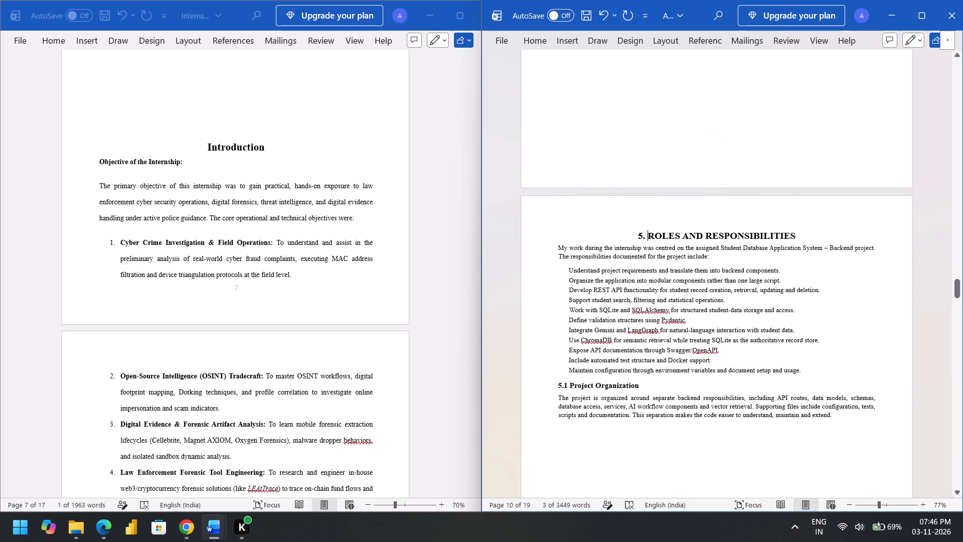
pyautogui.moveTo(649, 234); pyautogui.dragTo(728, 236)
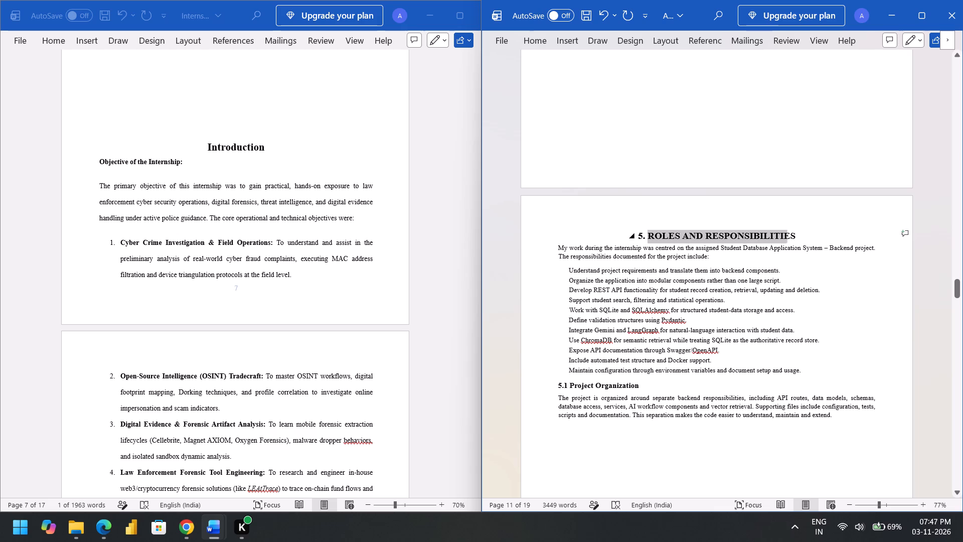
pyautogui.moveTo(728, 236); pyautogui.dragTo(753, 232)
pyautogui.click(834, 191)
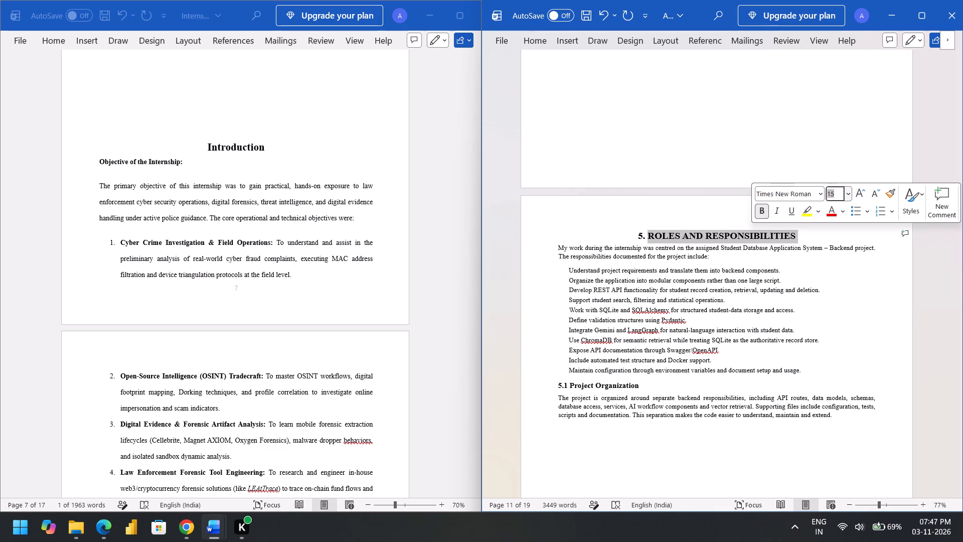
pyautogui.press('BackSpace')
pyautogui.write('16')
pyautogui.press('Return')
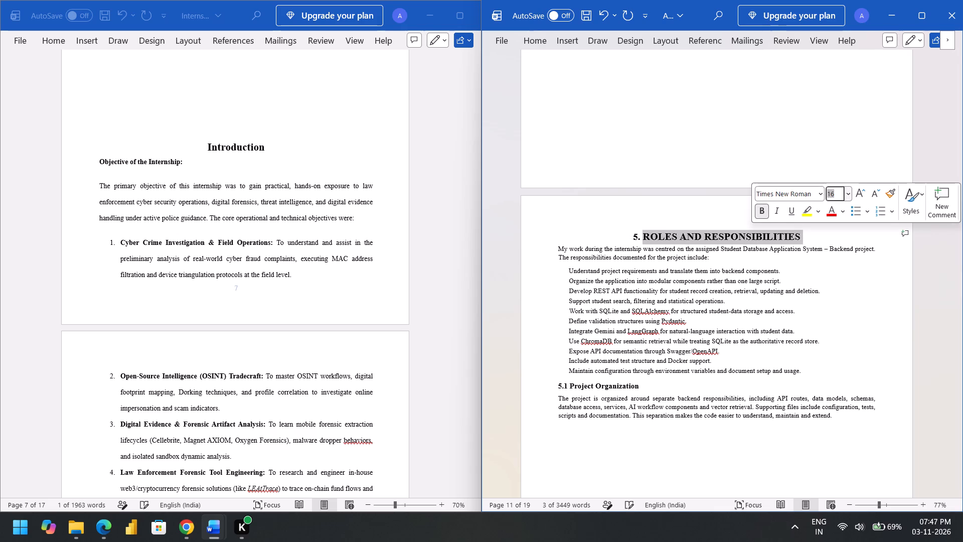
# Remove the leading number "5." from the ROLES AND RESPONSIBILITIES heading.
pyautogui.click(640, 235)
pyautogui.press('BackSpace')
pyautogui.press('BackSpace')
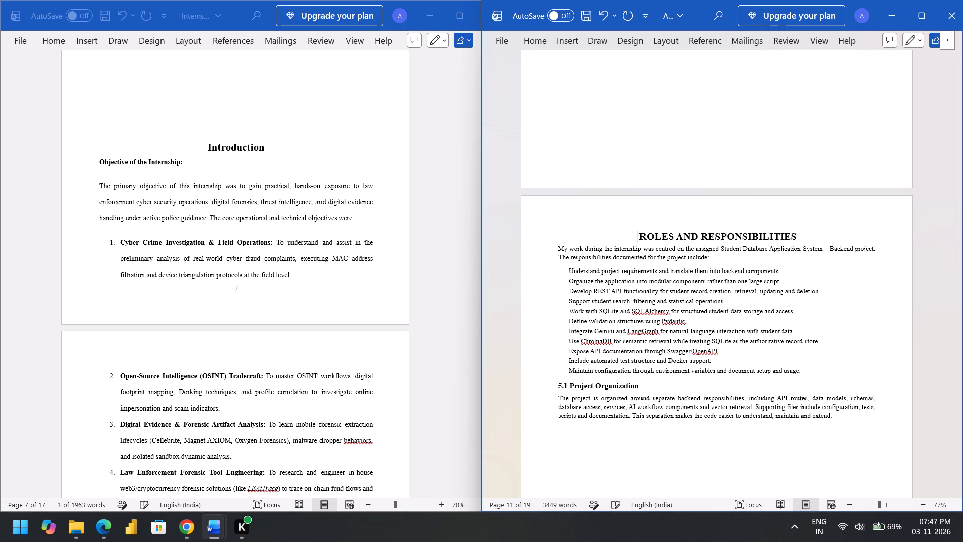
# Set all text below the ROLES AND RESPONSIBILITIES heading, through the Project Organization paragraph, to 12 pt.
pyautogui.moveTo(558, 246); pyautogui.dragTo(608, 273)
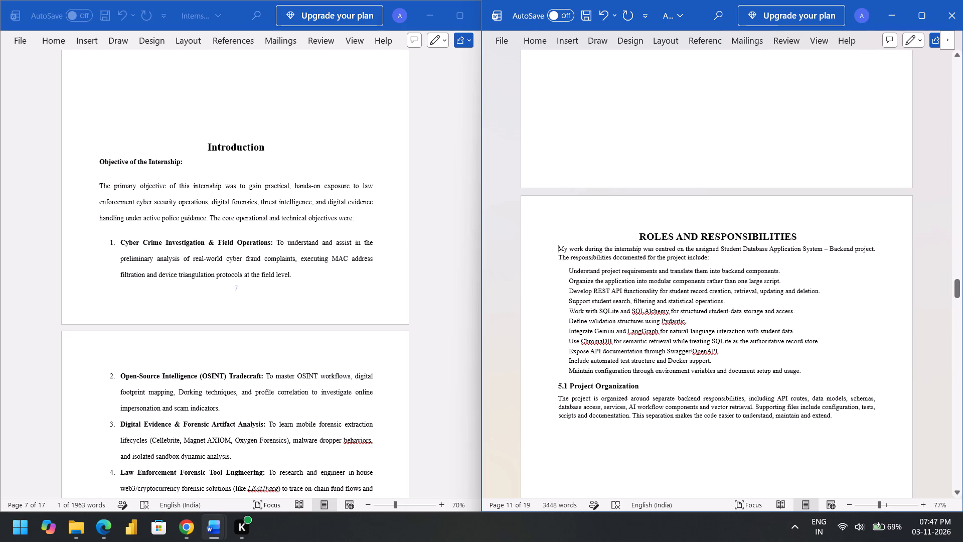
pyautogui.moveTo(608, 273); pyautogui.dragTo(824, 417)
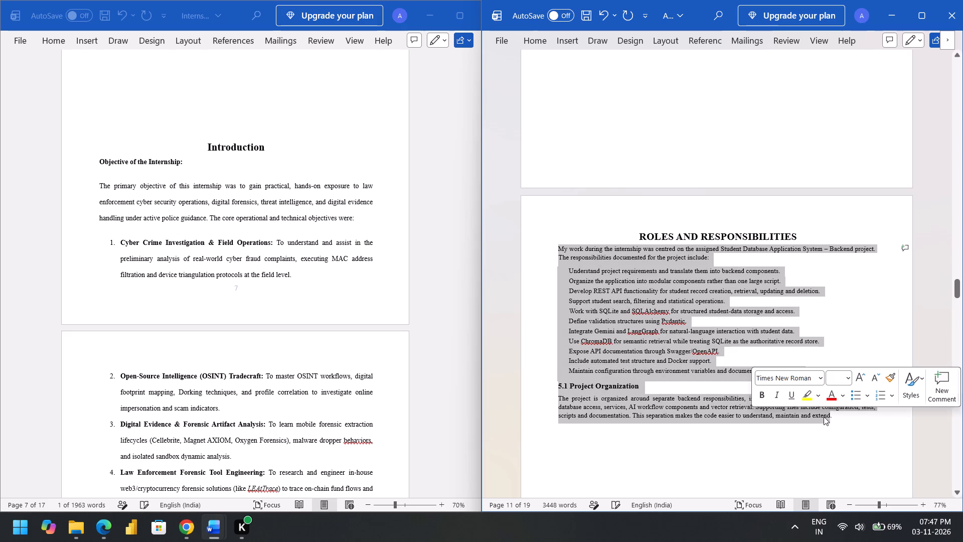
pyautogui.click(836, 379)
pyautogui.write('12')
pyautogui.press('Return')
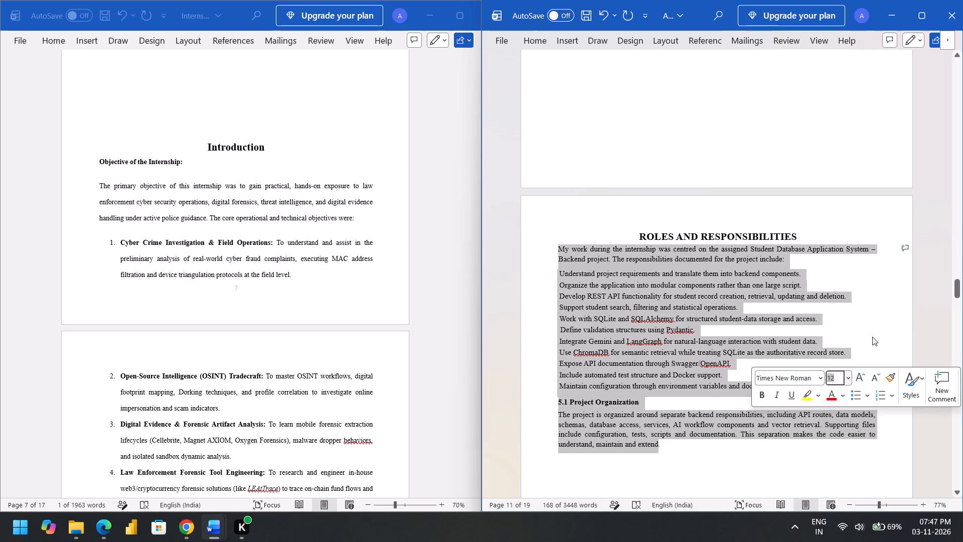
# Set the line spacing of the selected ROLES AND RESPONSIBILITIES body text to 1.5.
pyautogui.rightClick(595, 294)
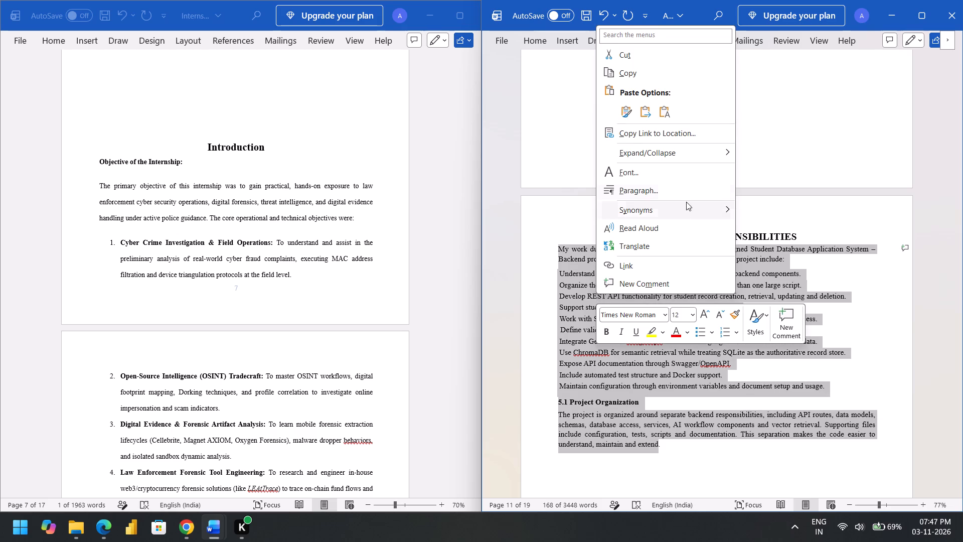
pyautogui.click(686, 190)
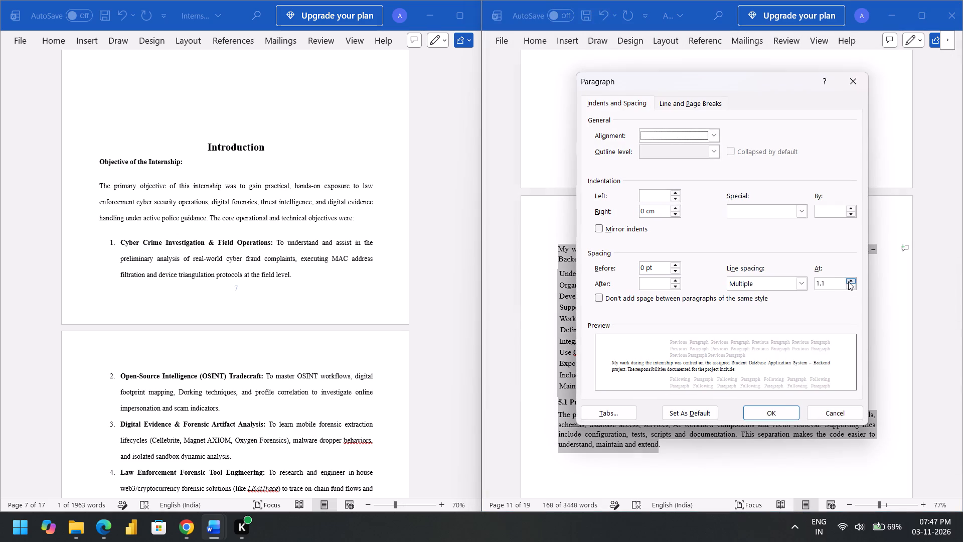
pyautogui.click(850, 282)
pyautogui.click(781, 414)
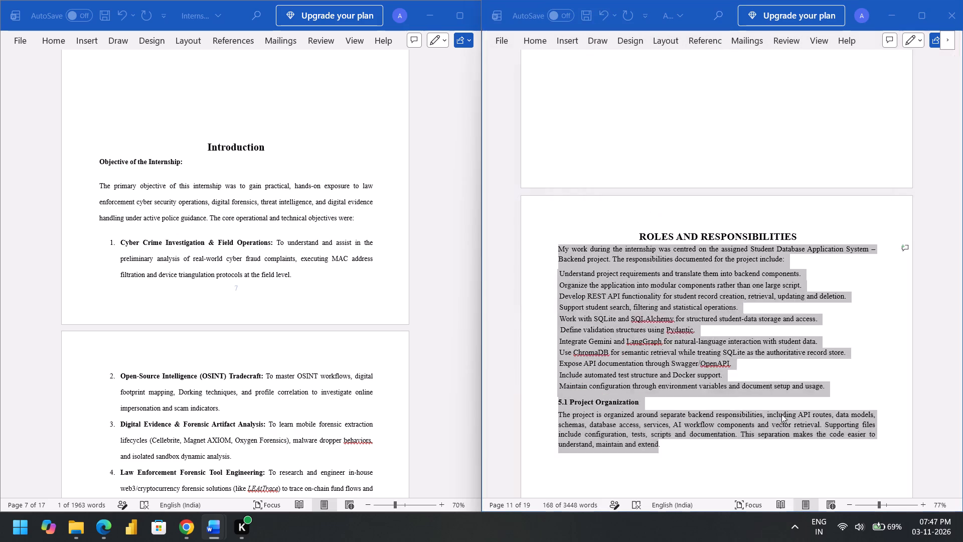
pyautogui.scroll(-1, 781, 414)
pyautogui.click(667, 380)
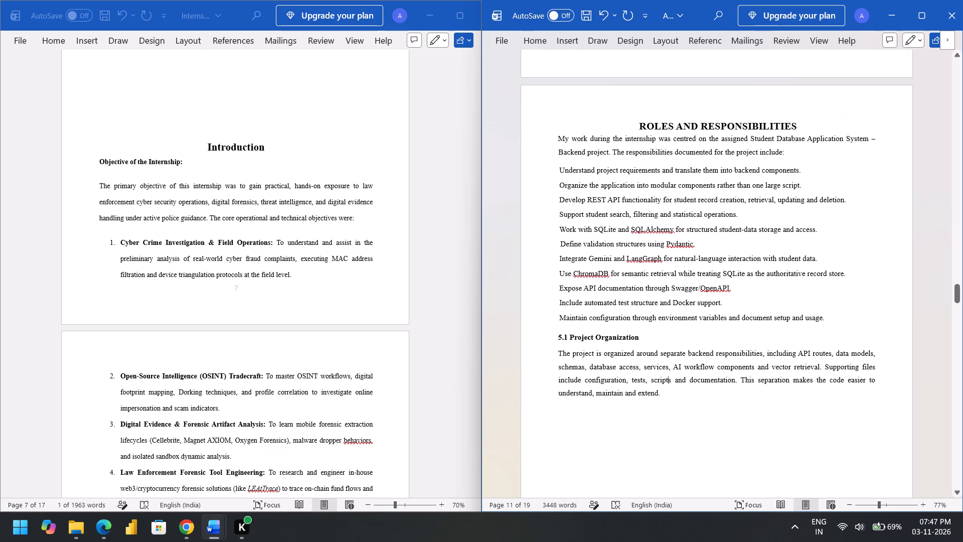
# Remove the leading number "5.1" from the Project Organization subheading.
pyautogui.click(566, 336)
pyautogui.click(566, 336)
pyautogui.press('BackSpace')
pyautogui.press('BackSpace')
pyautogui.press('BackSpace')
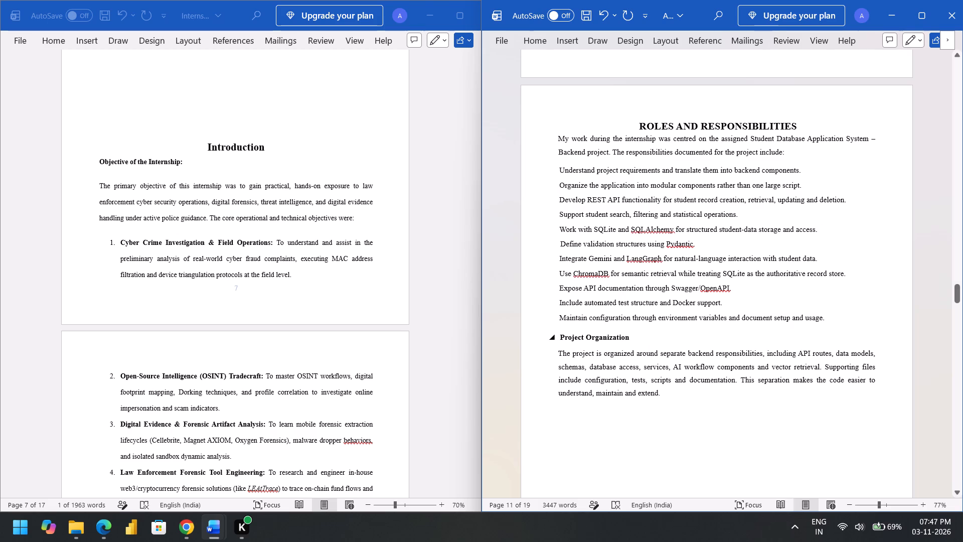
# Set the Project Organization subheading to 14 pt.
pyautogui.moveTo(558, 337); pyautogui.dragTo(619, 335)
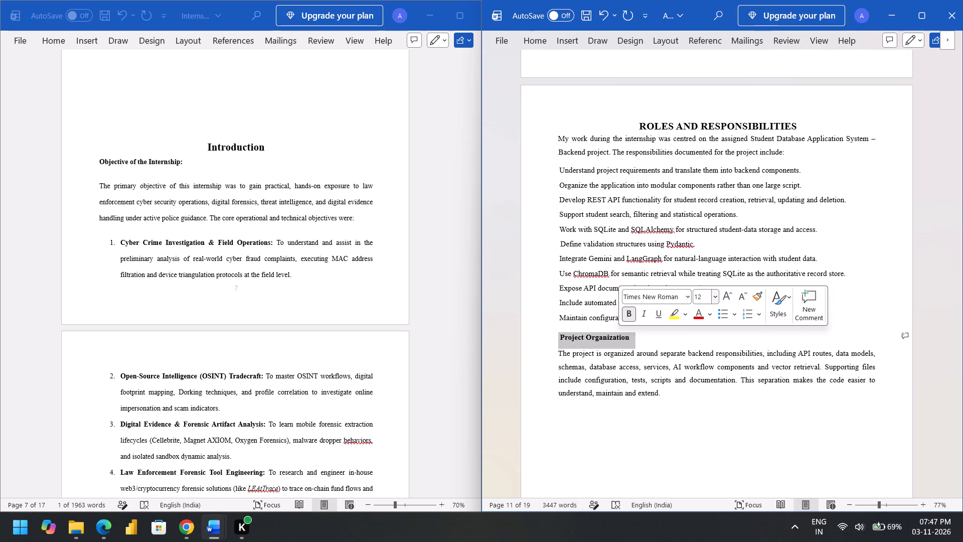
pyautogui.click(708, 298)
pyautogui.press('BackSpace')
pyautogui.write('14')
pyautogui.press('Return')
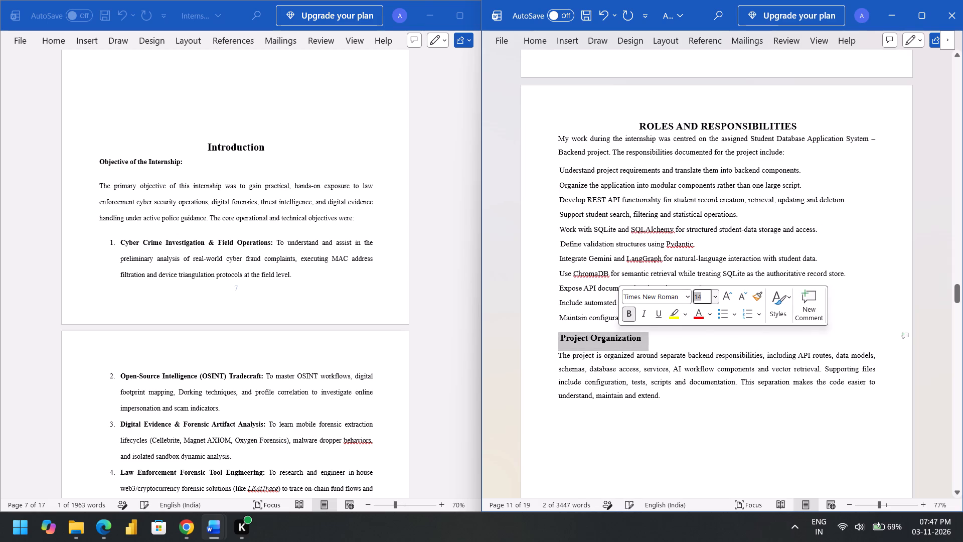
pyautogui.click(670, 436)
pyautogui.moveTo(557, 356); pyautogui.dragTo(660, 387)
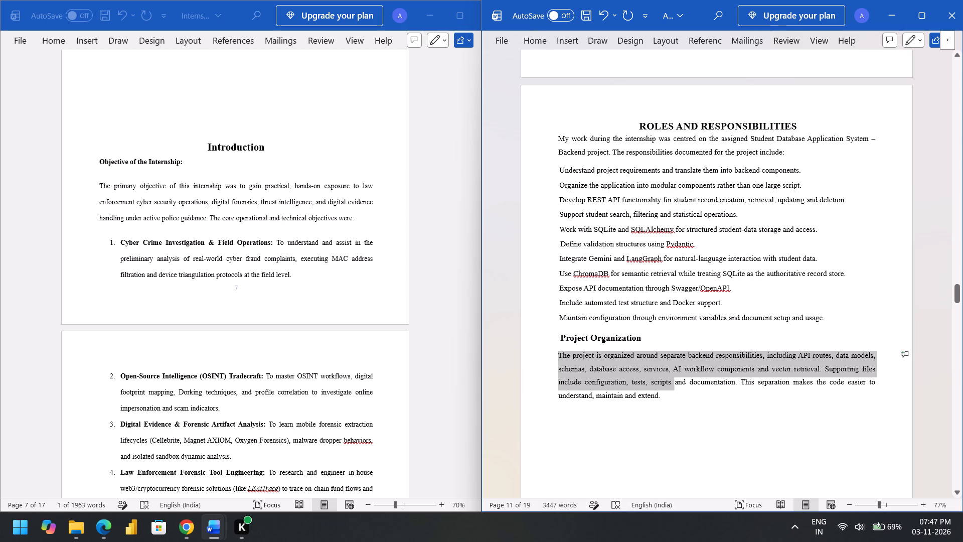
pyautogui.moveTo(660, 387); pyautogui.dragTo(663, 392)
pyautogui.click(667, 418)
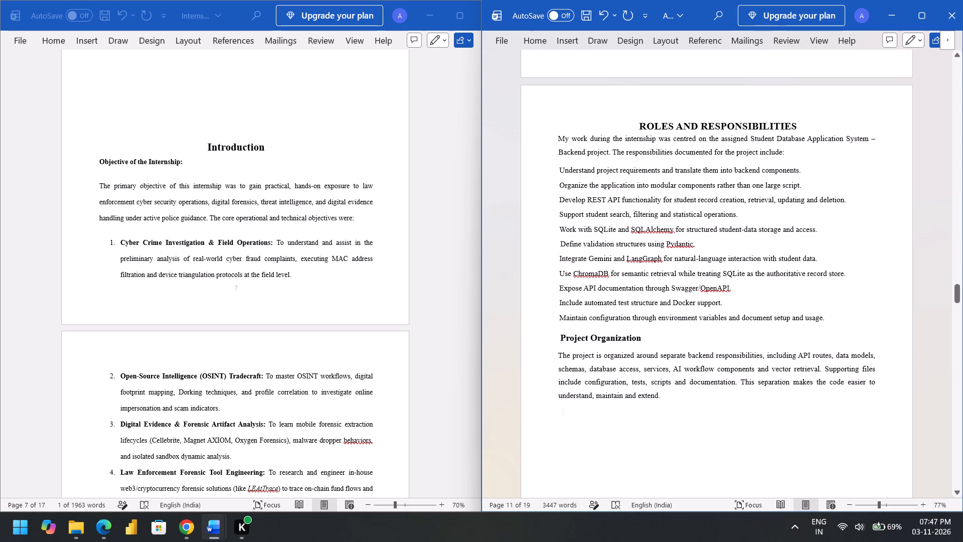
# Remove the leading number "6." from the PROJECT WORK AND ANALYSIS heading.
pyautogui.scroll(-5, 667, 418)
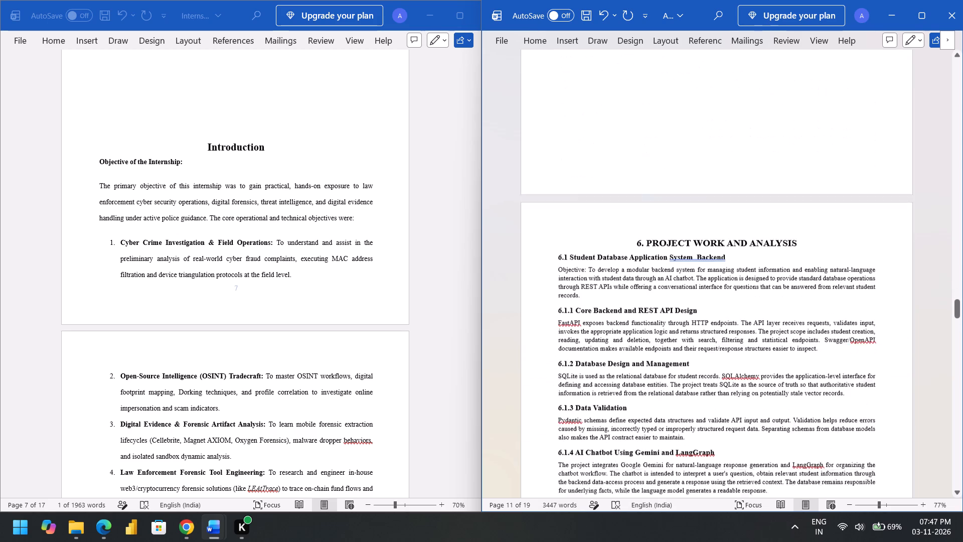
pyautogui.scroll(-3, 667, 418)
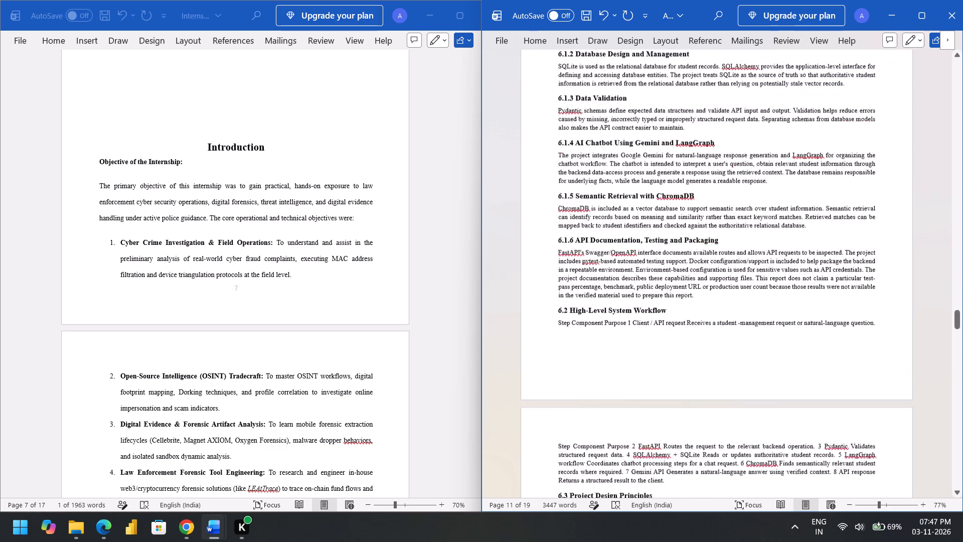
pyautogui.scroll(-2, 667, 418)
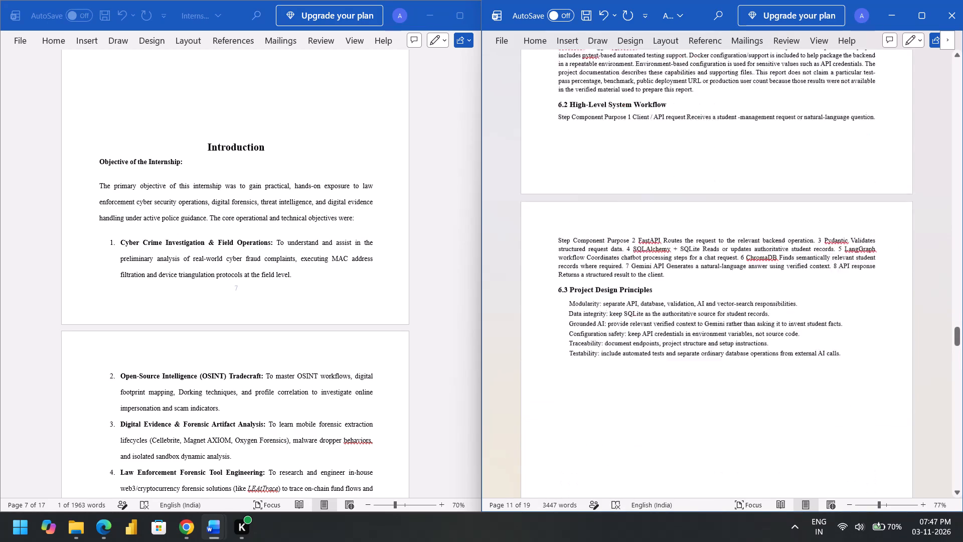
pyautogui.scroll(-1, 667, 418)
pyautogui.scroll(3, 667, 418)
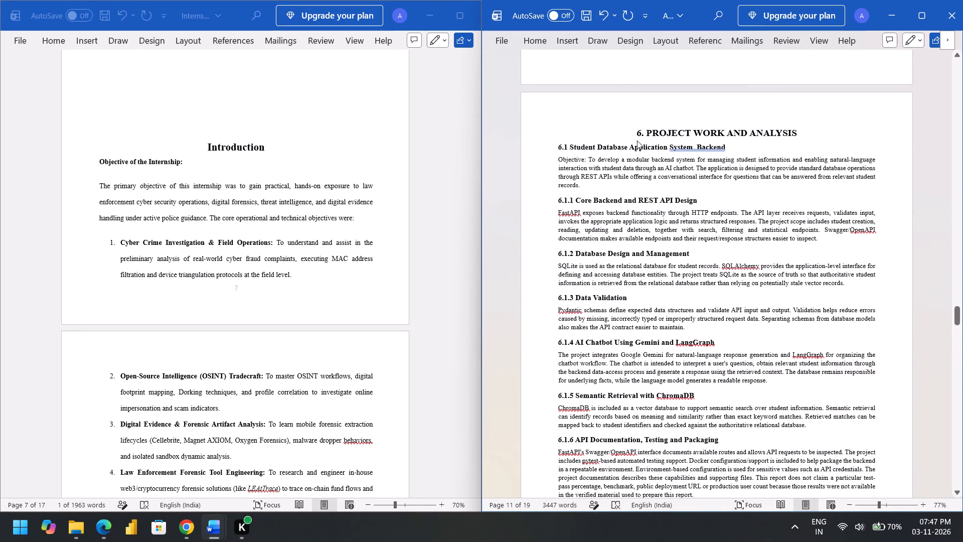
pyautogui.click(645, 132)
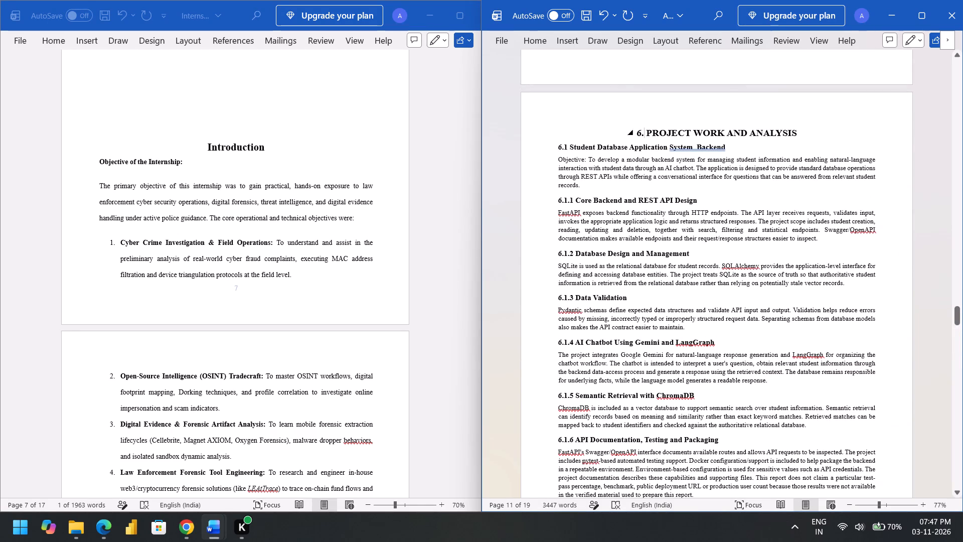
pyautogui.press('BackSpace')
pyautogui.press('BackSpace')
# Set the PROJECT WORK AND ANALYSIS heading to 16 pt.
pyautogui.moveTo(643, 134); pyautogui.dragTo(740, 137)
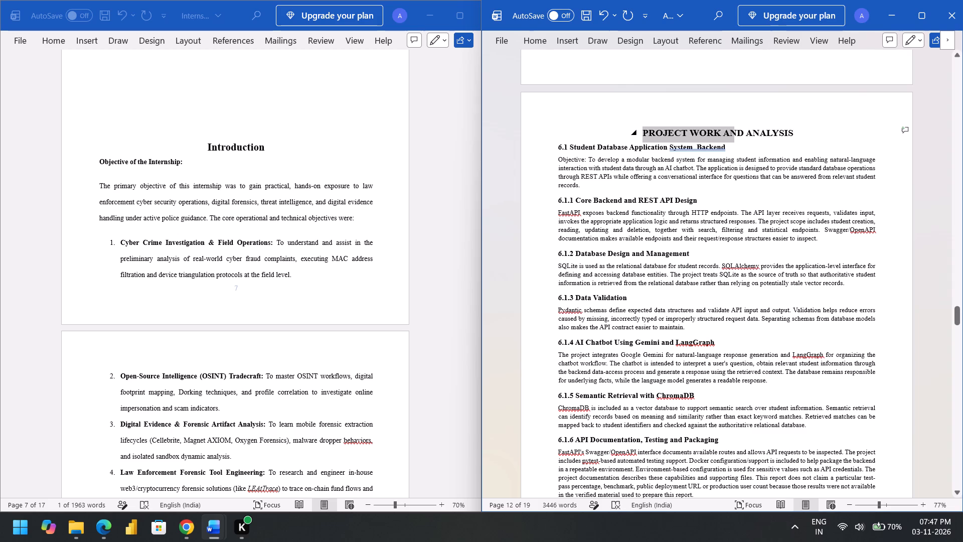
pyautogui.moveTo(740, 137); pyautogui.dragTo(781, 134)
pyautogui.click(835, 95)
pyautogui.press('BackSpace')
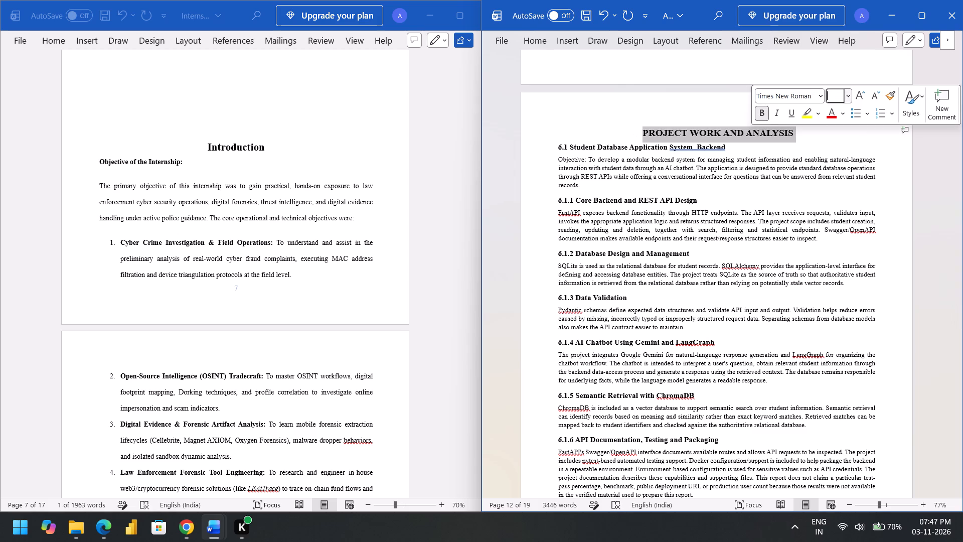
pyautogui.write('16')
pyautogui.press('Return')
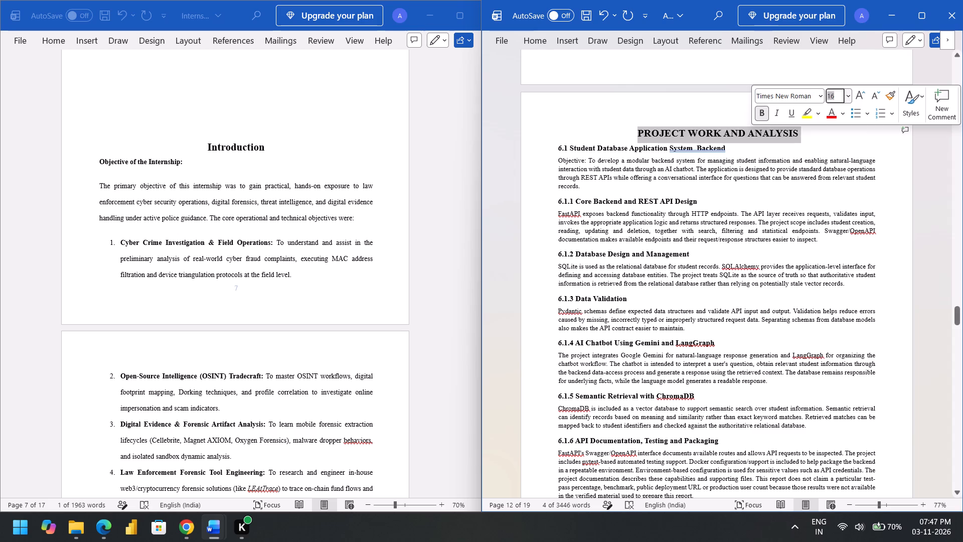
# Insert a blank line between the ROLES AND RESPONSIBILITIES heading and its first paragraph.
pyautogui.scroll(6, 764, 175)
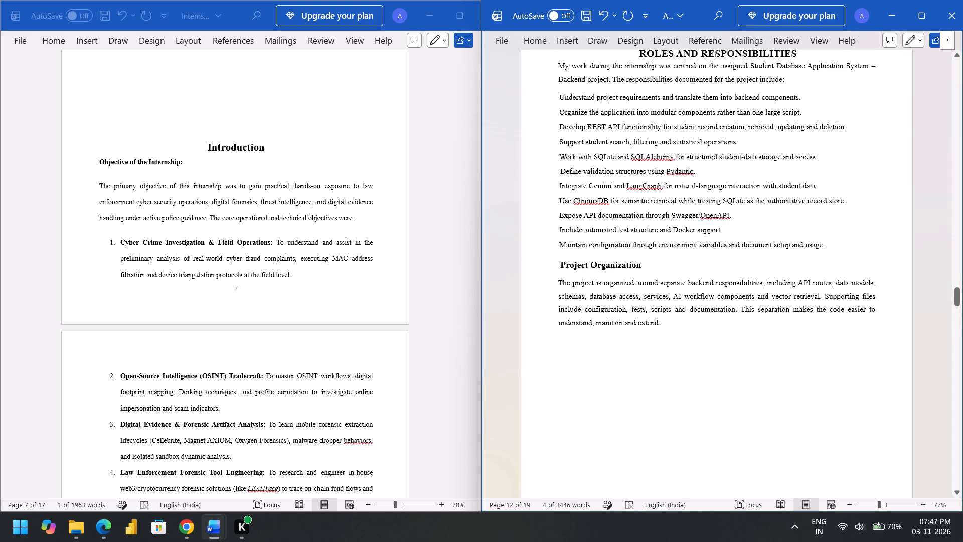
pyautogui.scroll(-4, 752, 188)
pyautogui.scroll(4, 752, 188)
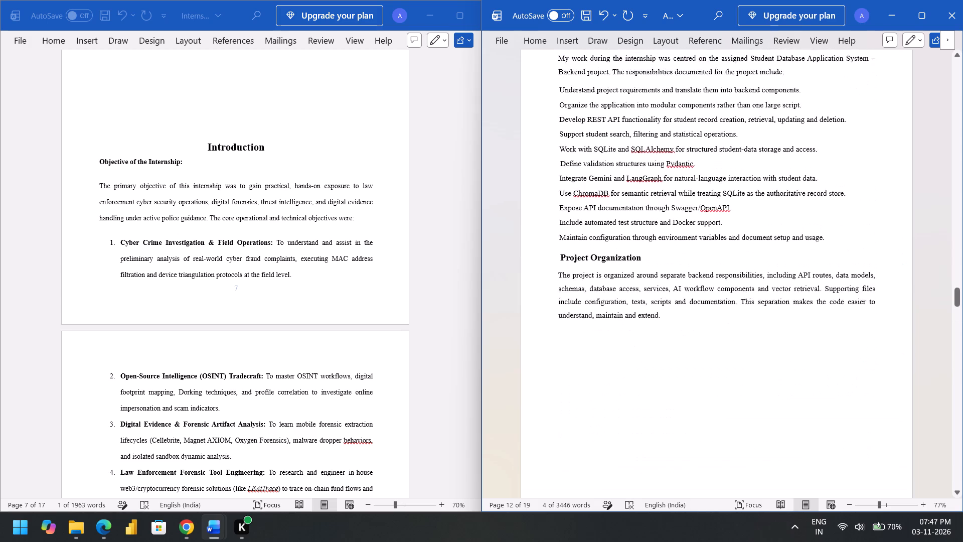
pyautogui.scroll(1, 761, 170)
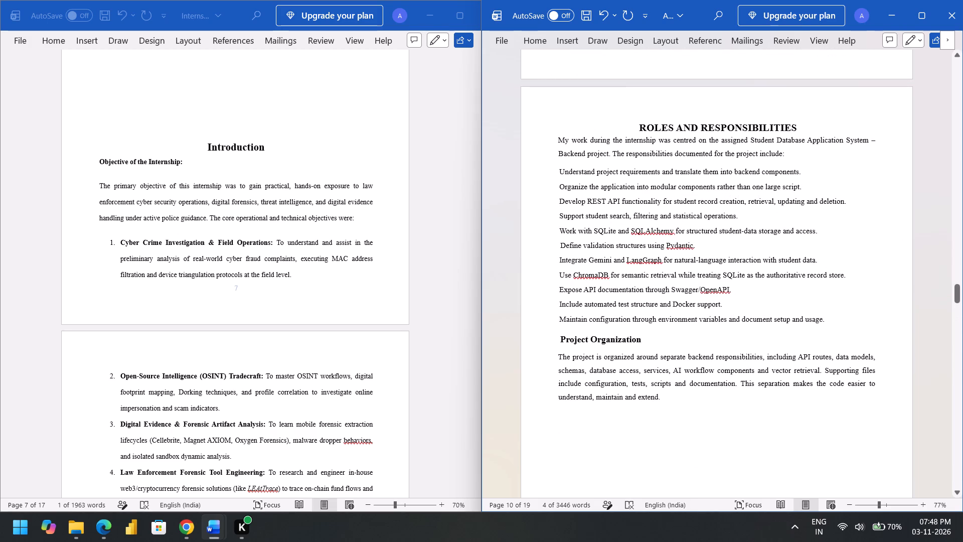
pyautogui.click(799, 127)
pyautogui.press('Return')
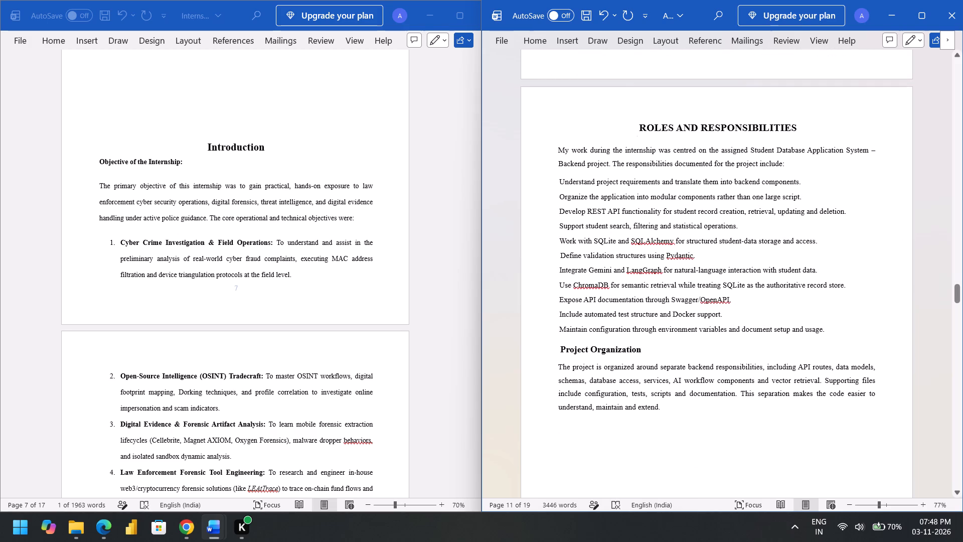
# Remove the leading number "6.1" from the Student Database Application System Backend subheading.
pyautogui.scroll(4, 760, 198)
pyautogui.scroll(-2, 760, 198)
pyautogui.scroll(2, 760, 198)
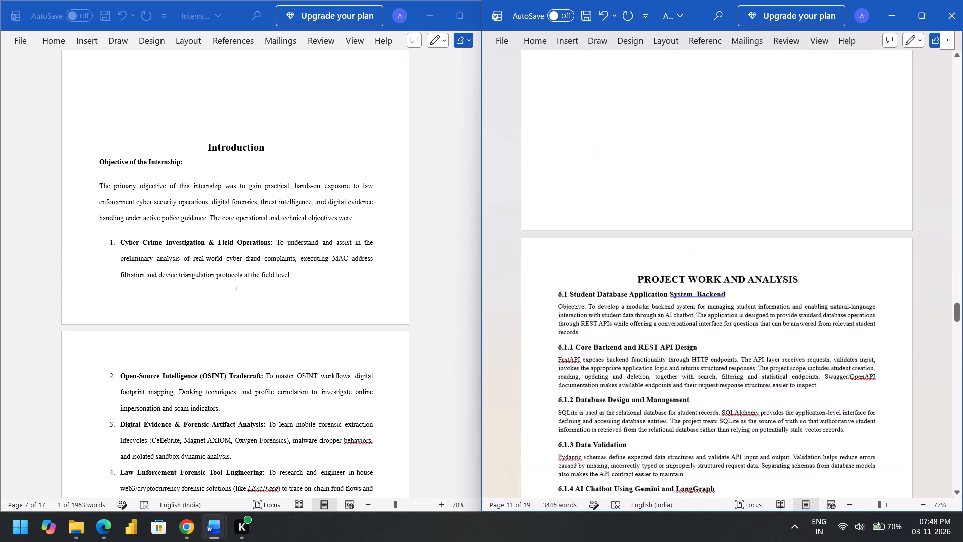
pyautogui.scroll(-4, 760, 198)
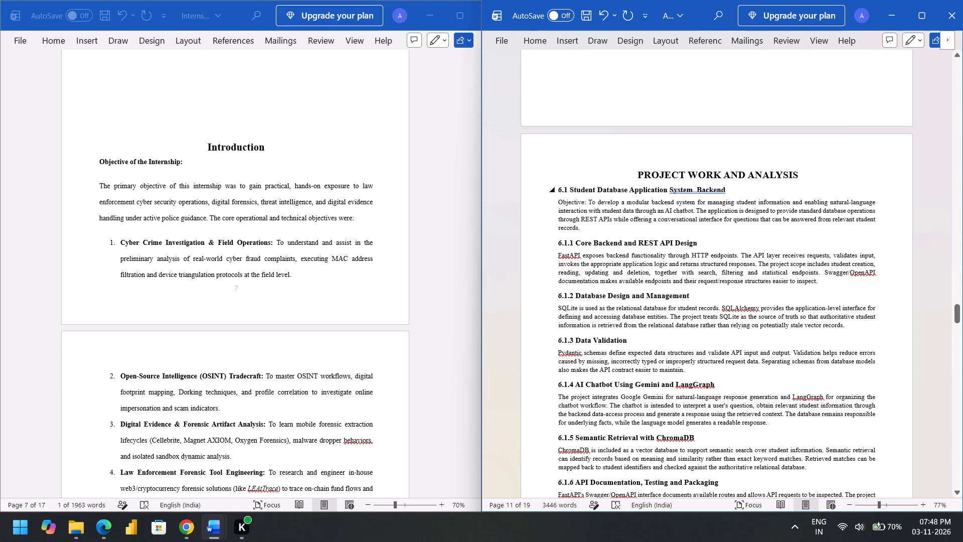
pyautogui.click(569, 190)
pyautogui.press('BackSpace')
pyautogui.press('BackSpace')
pyautogui.press('BackSpace')
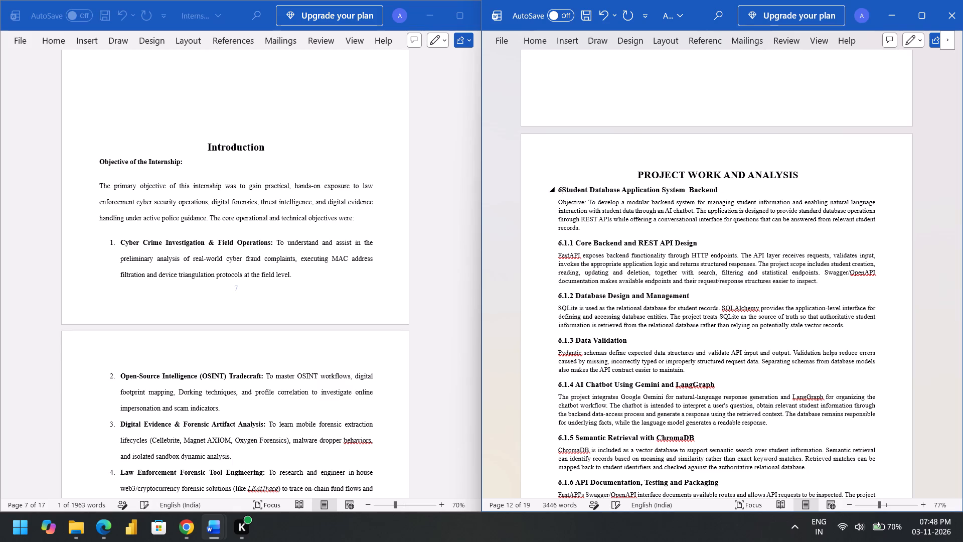
pyautogui.press('BackSpace')
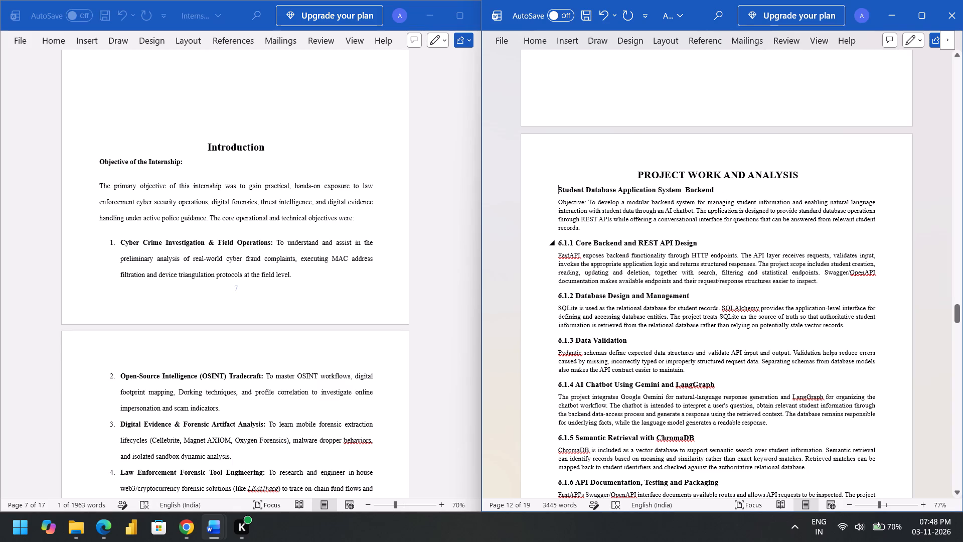
# Remove the leading number "6.1.1" from the Core Backend and REST API Design subheading.
pyautogui.click(571, 244)
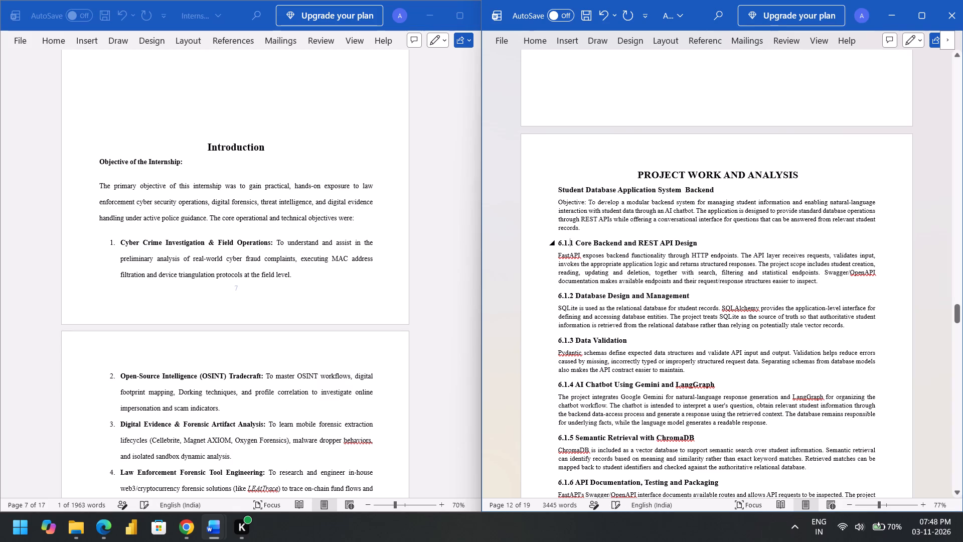
pyautogui.click(572, 242)
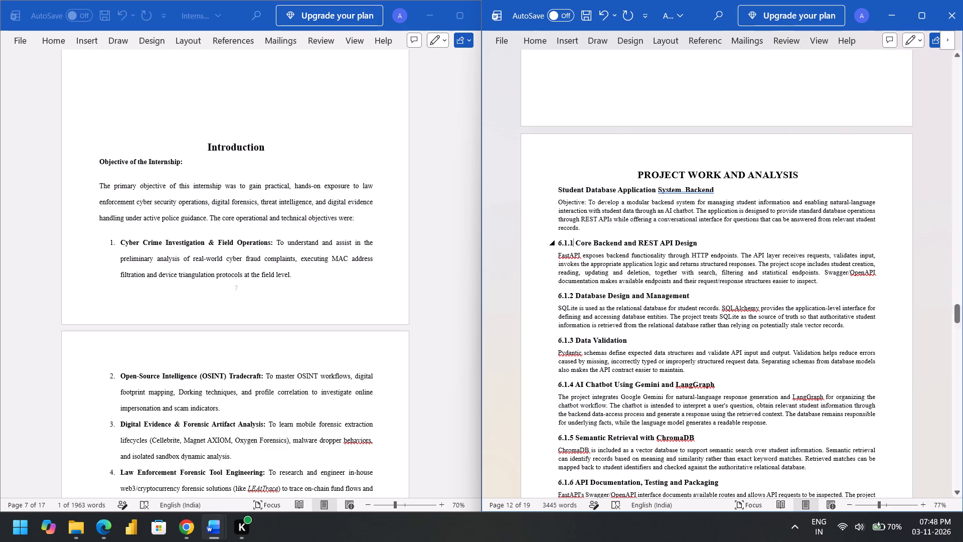
pyautogui.press('BackSpace')
pyautogui.press('BackSpace')
pyautogui.press('BackSpace')
pyautogui.press('BackSpace')
pyautogui.press('BackSpace')
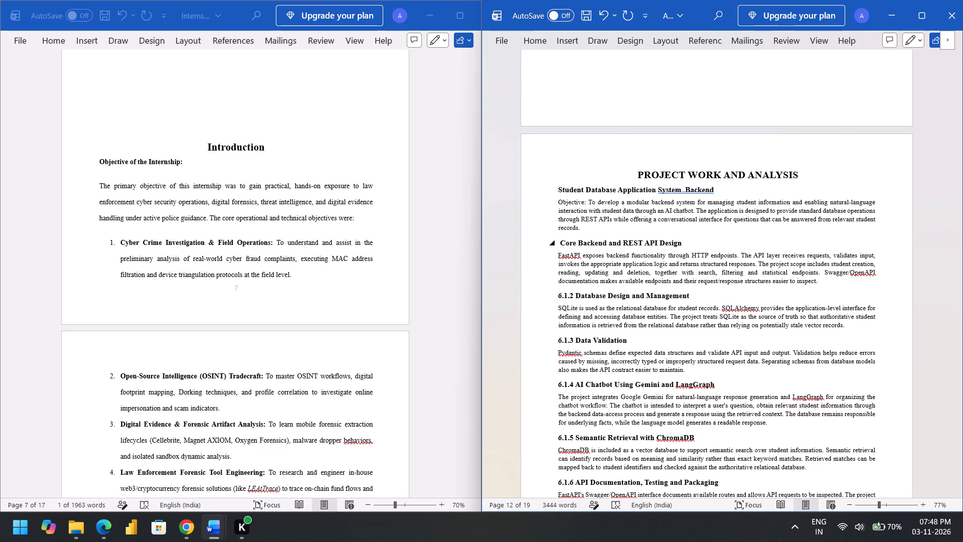
# Remove the leading number "6.1.2" from the Database Design and Management subheading.
pyautogui.moveTo(573, 296); pyautogui.dragTo(564, 297)
pyautogui.press('BackSpace')
pyautogui.press('BackSpace')
pyautogui.press('BackSpace')
# Remove the leading number "6.1.3" from the Data Validation subheading.
pyautogui.scroll(-1, 564, 297)
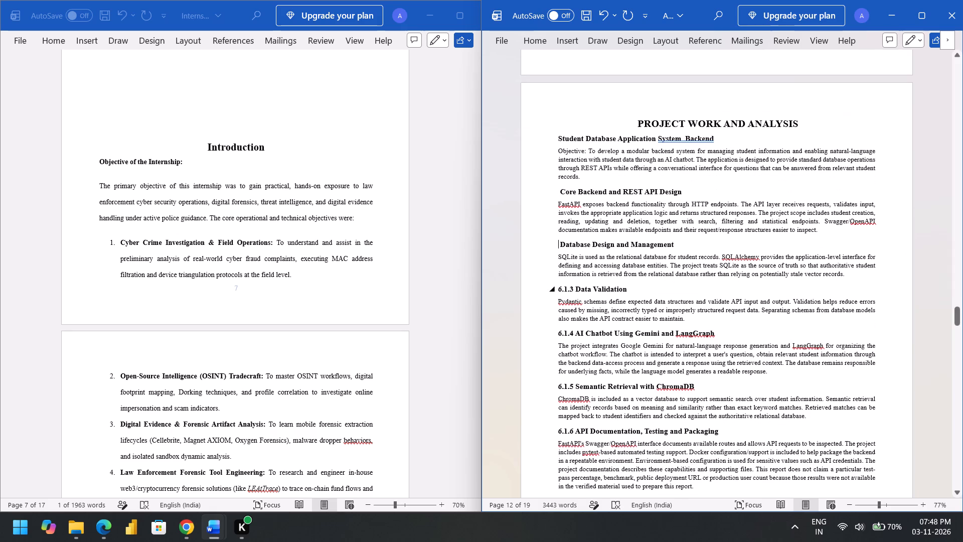
pyautogui.moveTo(572, 290); pyautogui.dragTo(559, 289)
pyautogui.press('BackSpace')
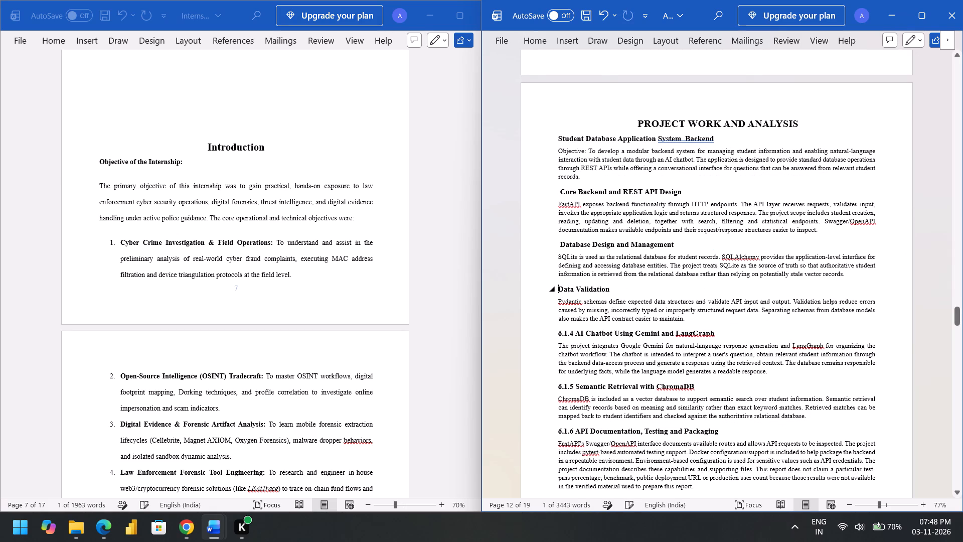
# Remove the leading number "6.1.4" from the AI Chatbot Using Gemini and LangGraph subheading.
pyautogui.scroll(-1, 559, 289)
pyautogui.moveTo(572, 278); pyautogui.dragTo(559, 278)
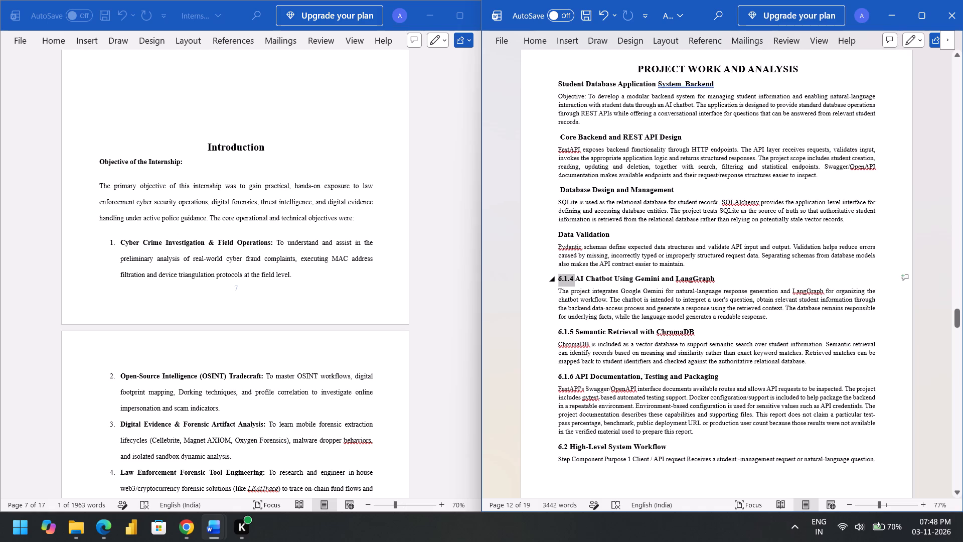
pyautogui.moveTo(559, 278); pyautogui.dragTo(558, 278)
pyautogui.press('BackSpace')
# Remove the leading number "6.1.5" from the Semantic Retrieval with ChromaDB subheading.
pyautogui.scroll(-1, 558, 278)
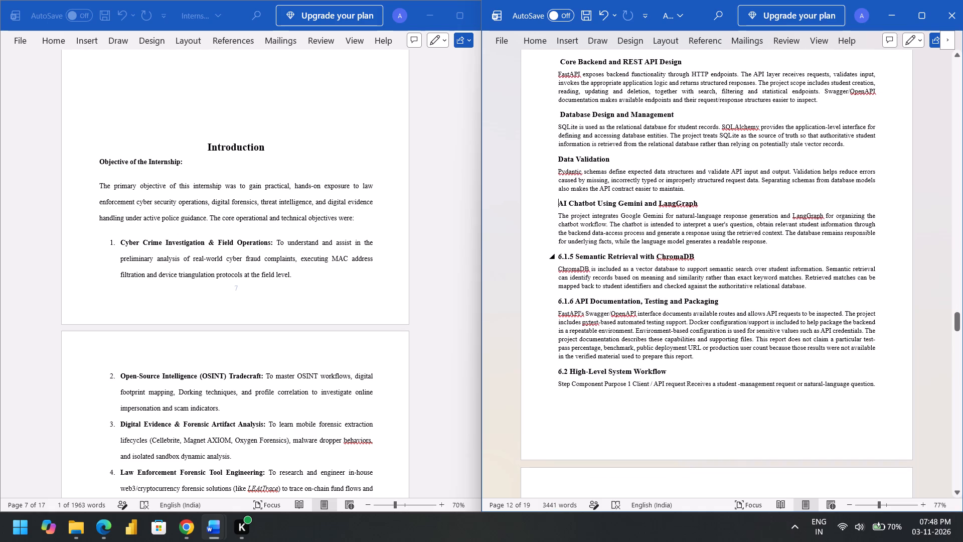
pyautogui.moveTo(573, 255); pyautogui.dragTo(559, 256)
pyautogui.press('BackSpace')
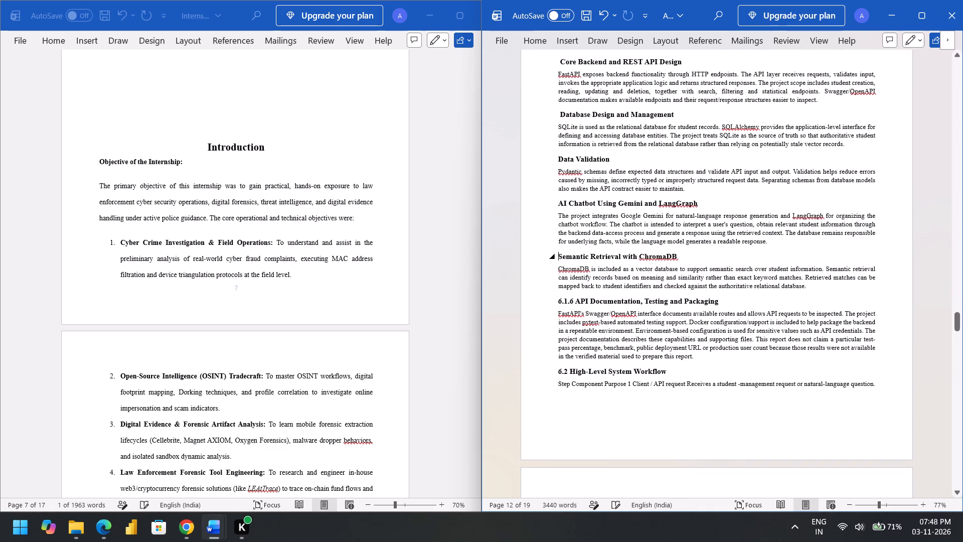
# Remove the leading number "6.1.6" from the API Documentation, Testing and Packaging subheading.
pyautogui.moveTo(574, 303); pyautogui.dragTo(561, 303)
pyautogui.moveTo(561, 303); pyautogui.dragTo(559, 302)
pyautogui.press('BackSpace')
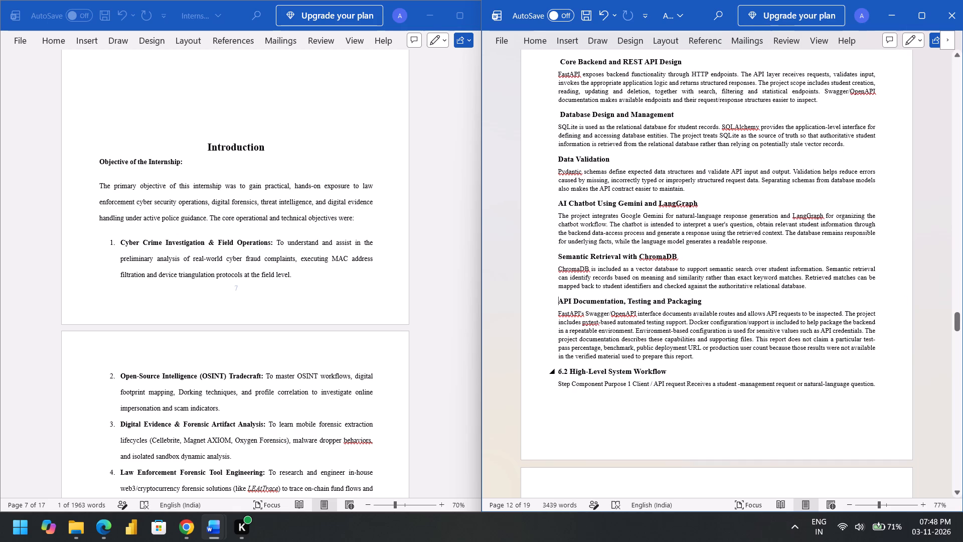
# Remove the leading number "6.2" from the High-Level System Workflow subheading.
pyautogui.moveTo(567, 373); pyautogui.dragTo(558, 372)
pyautogui.press('BackSpace')
# Remove the leading number "6.3" from the Project Design Principles subheading.
pyautogui.scroll(-2, 558, 372)
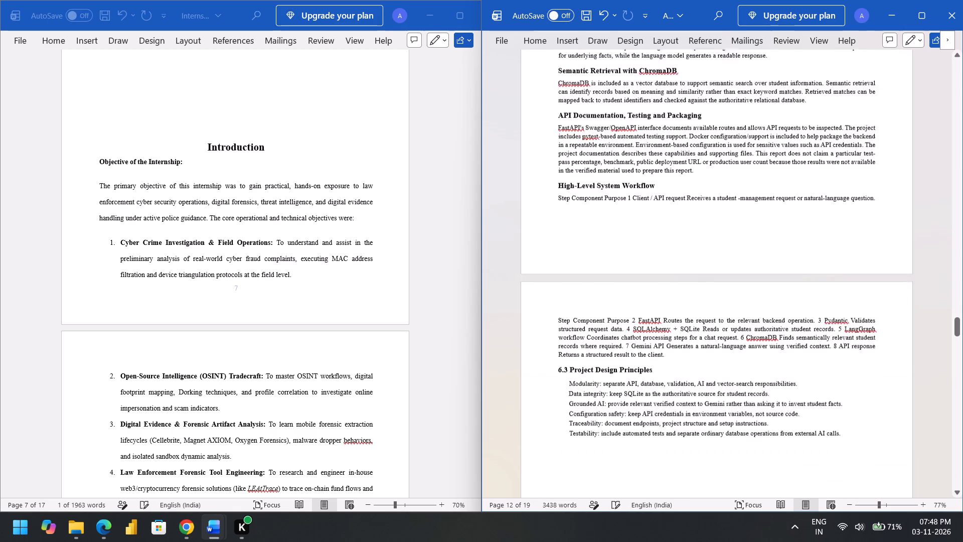
pyautogui.scroll(-2, 558, 372)
pyautogui.moveTo(567, 288); pyautogui.dragTo(561, 288)
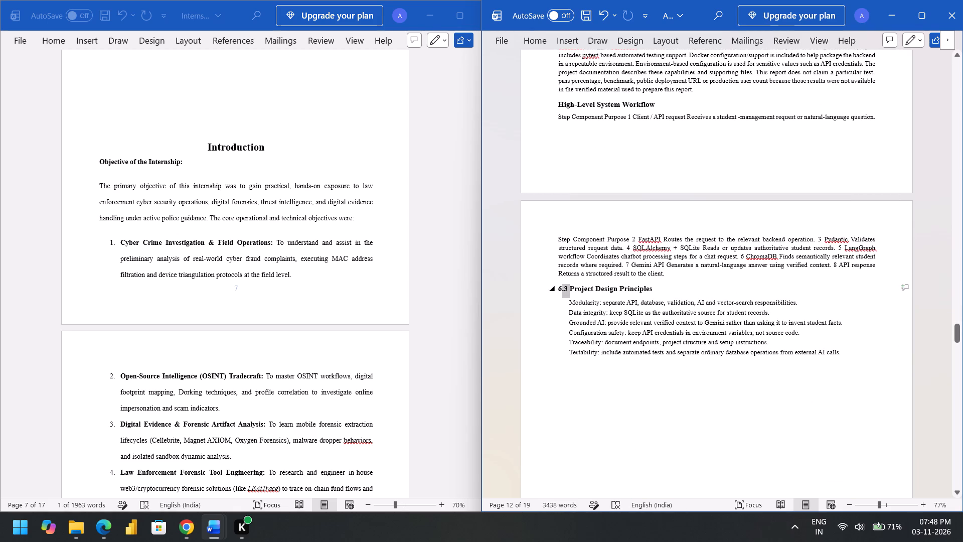
pyautogui.moveTo(561, 288); pyautogui.dragTo(559, 288)
pyautogui.press('BackSpace')
# Set Multiple line spacing at 1.5 for the Project Work and Analysis section, from the Student Database Application subheading through the Project Design Principles list.
pyautogui.scroll(4, 559, 288)
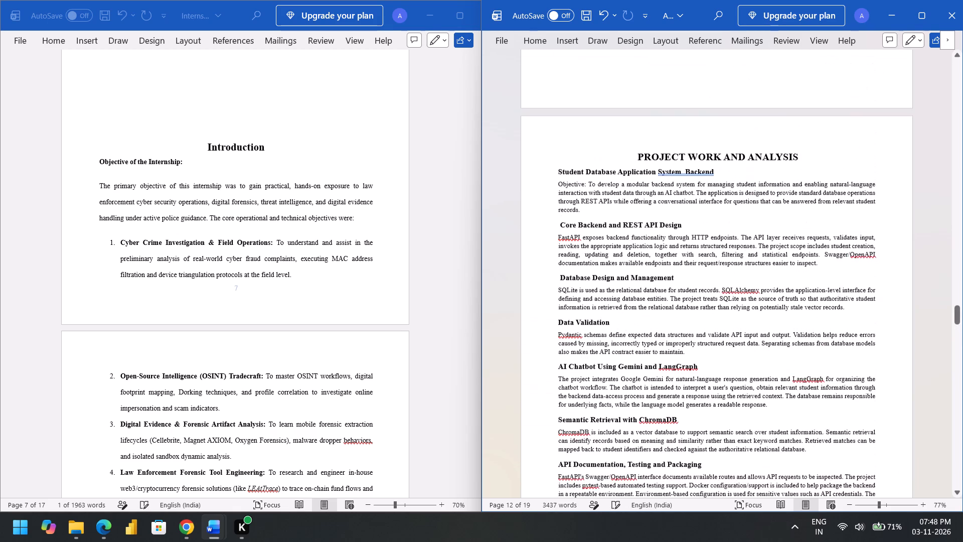
pyautogui.scroll(2, 559, 288)
pyautogui.moveTo(557, 172); pyautogui.dragTo(575, 174)
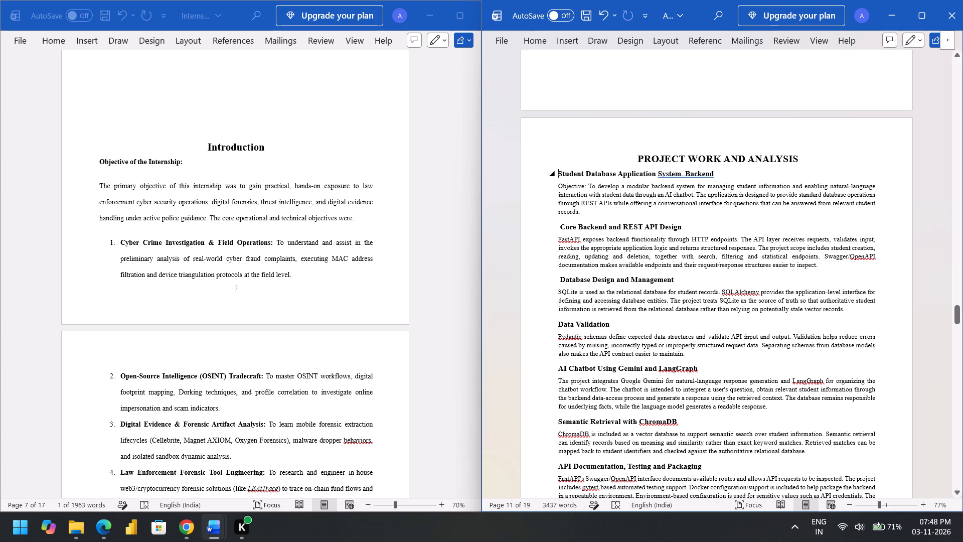
pyautogui.moveTo(575, 174); pyautogui.dragTo(682, 500)
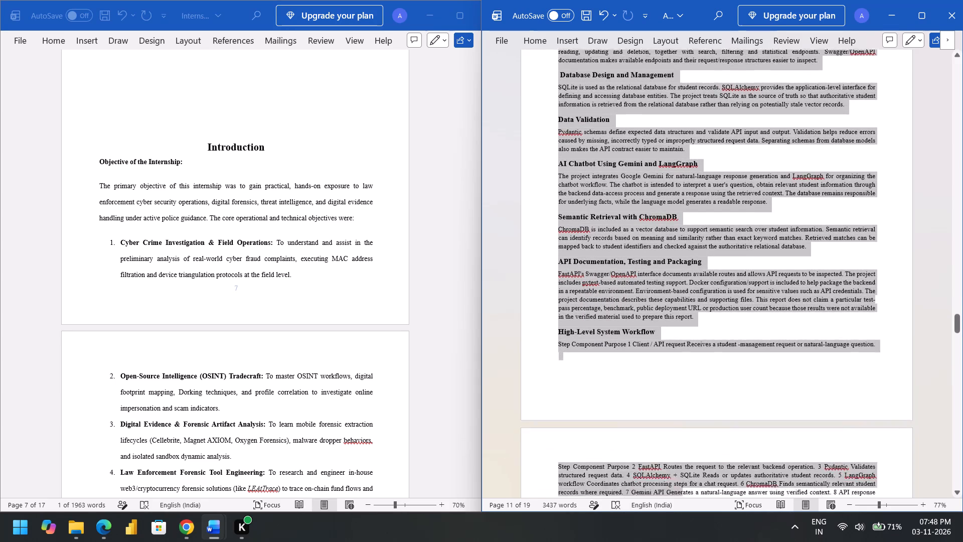
pyautogui.moveTo(682, 500); pyautogui.dragTo(714, 473)
pyautogui.rightClick(640, 411)
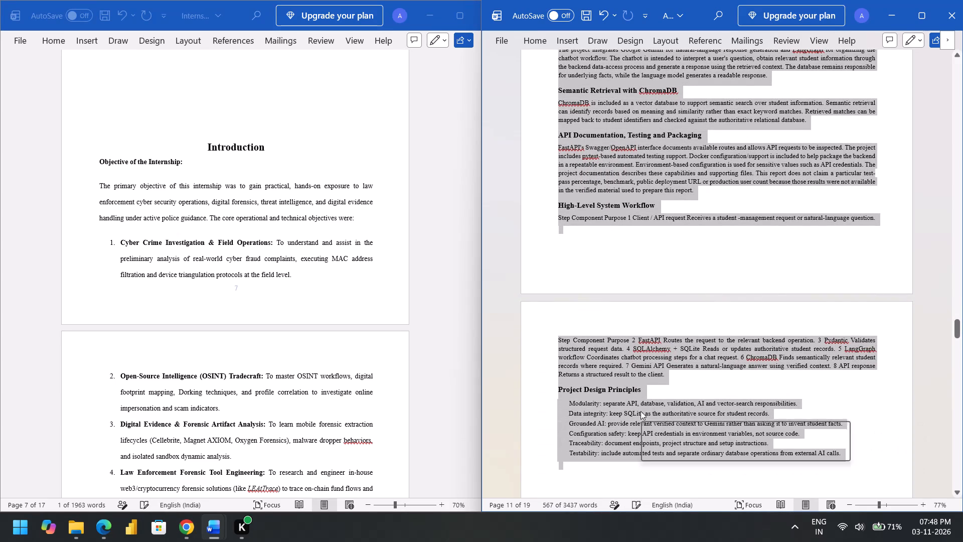
pyautogui.click(715, 309)
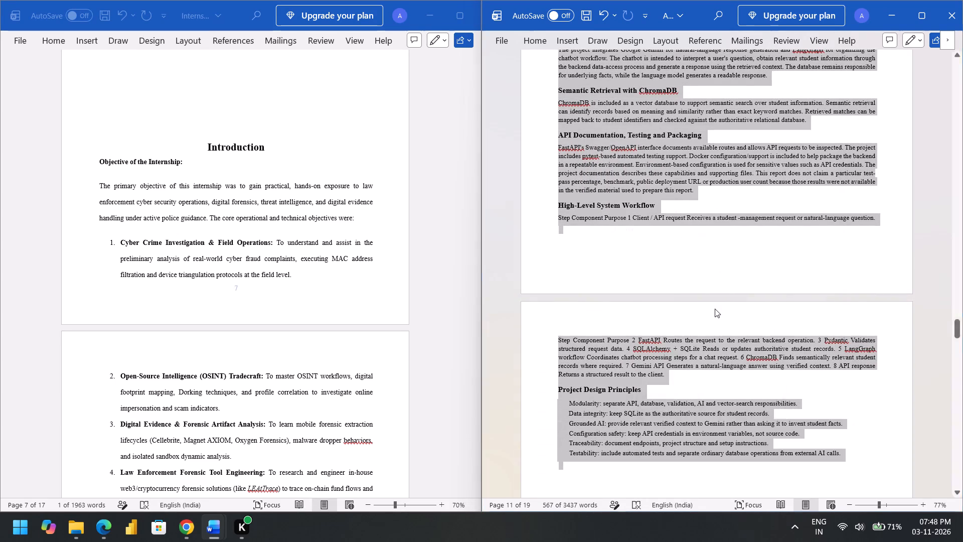
pyautogui.click(848, 279)
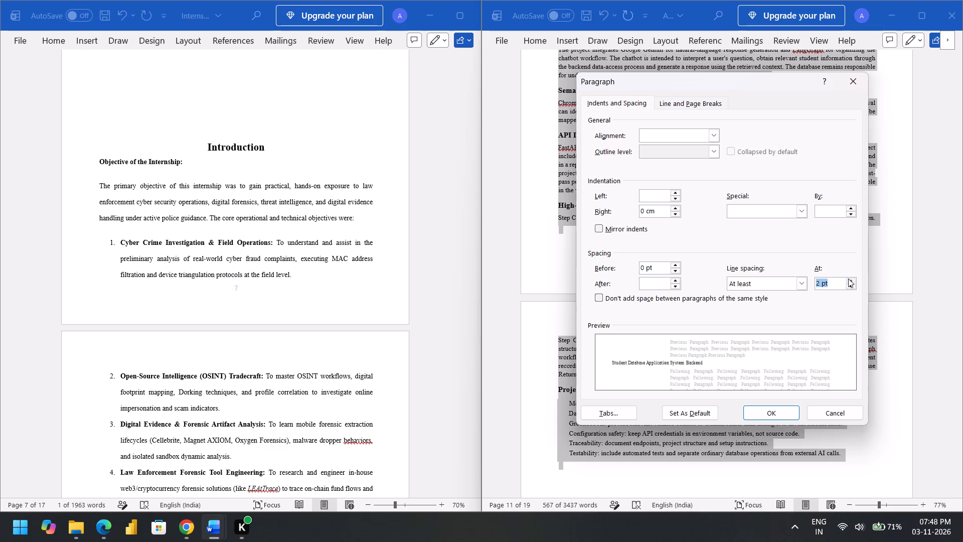
pyautogui.click(848, 279)
pyautogui.doubleClick(849, 284)
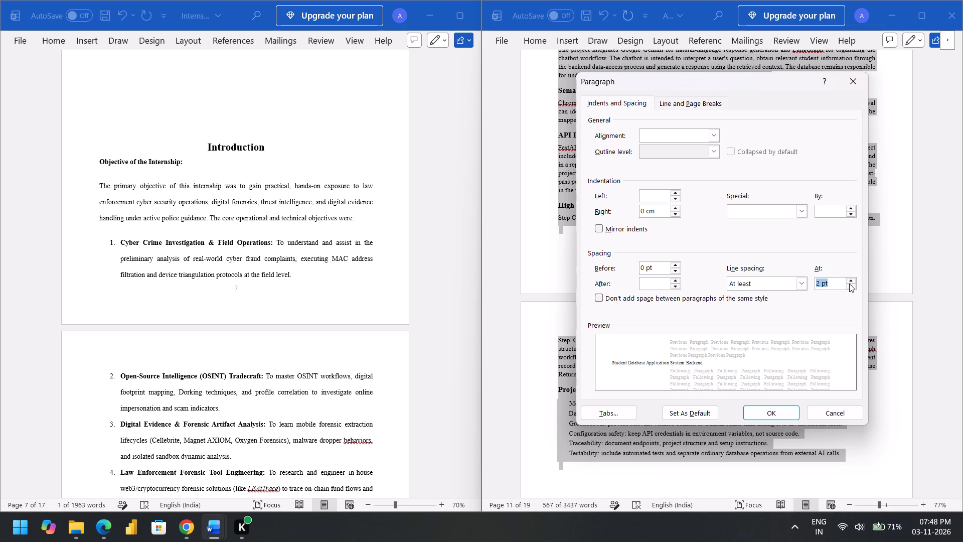
pyautogui.click(804, 284)
pyautogui.click(763, 336)
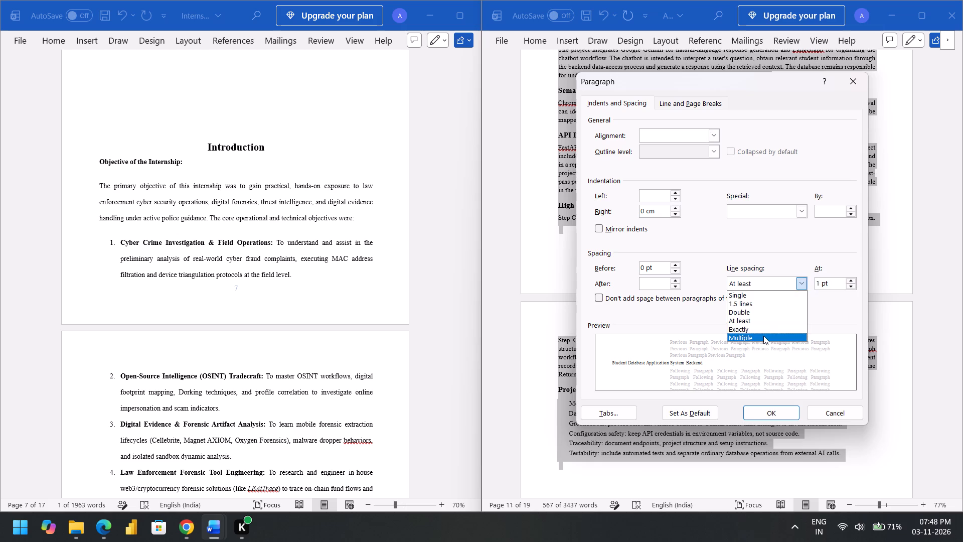
pyautogui.doubleClick(852, 287)
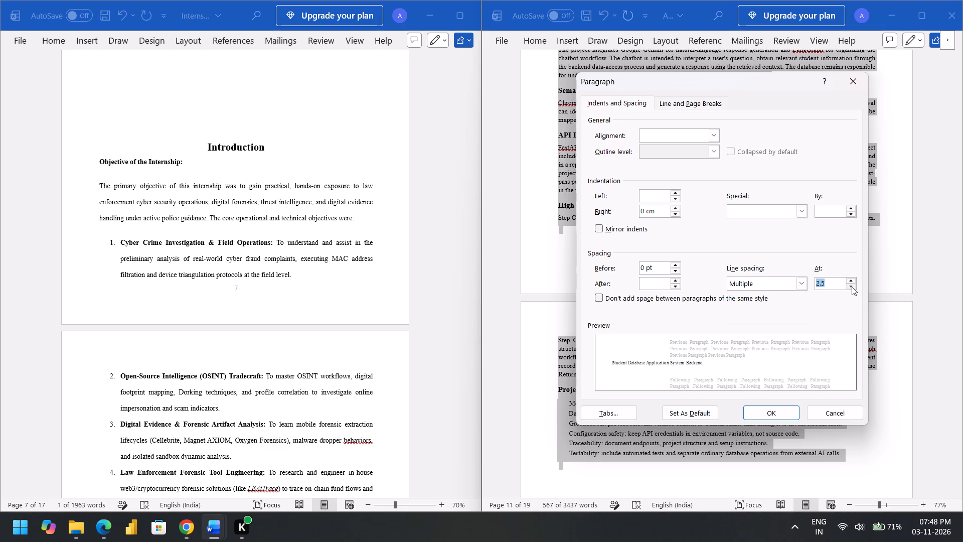
pyautogui.click(852, 287)
pyautogui.click(784, 411)
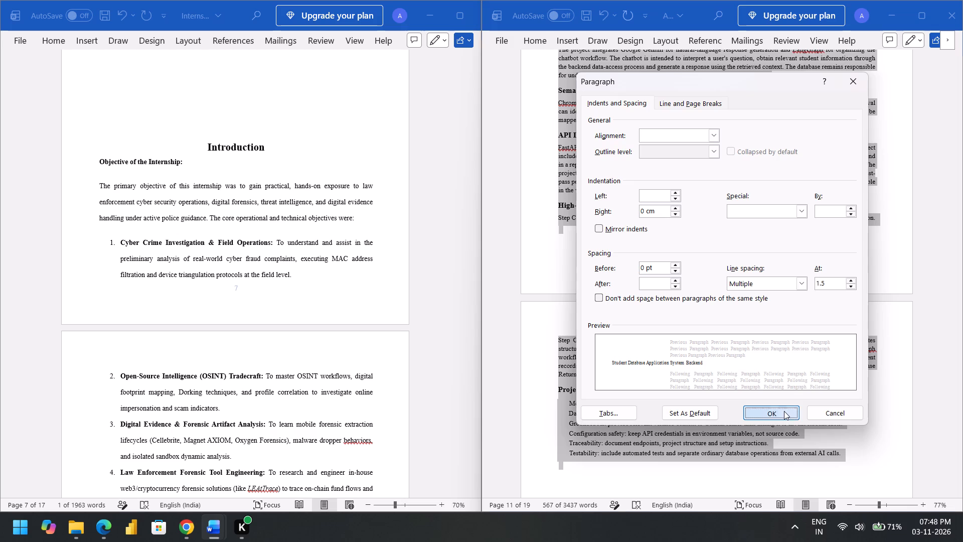
# Set the Objective paragraph under the Student Database Application System Backend subheading to 12 pt.
pyautogui.scroll(4, 658, 340)
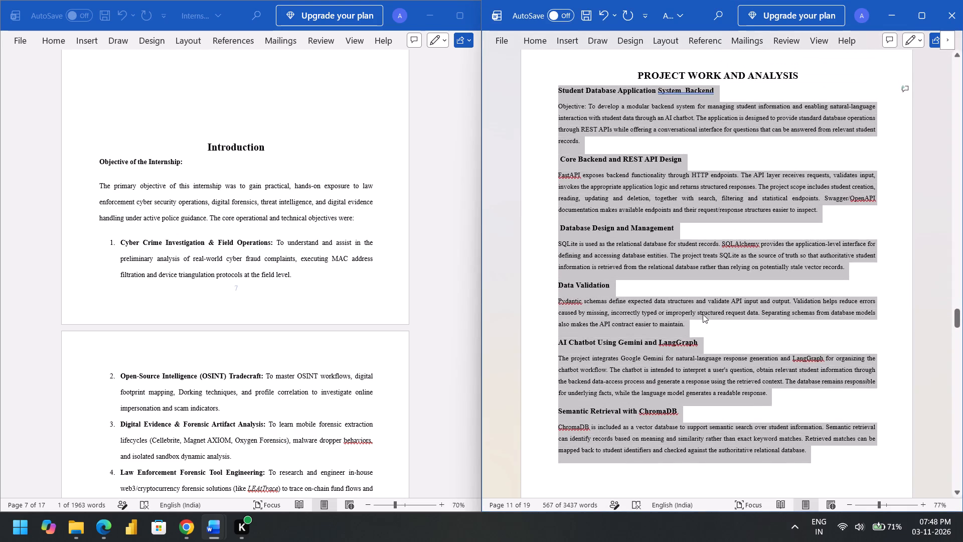
pyautogui.click(703, 314)
pyautogui.moveTo(555, 104); pyautogui.dragTo(592, 122)
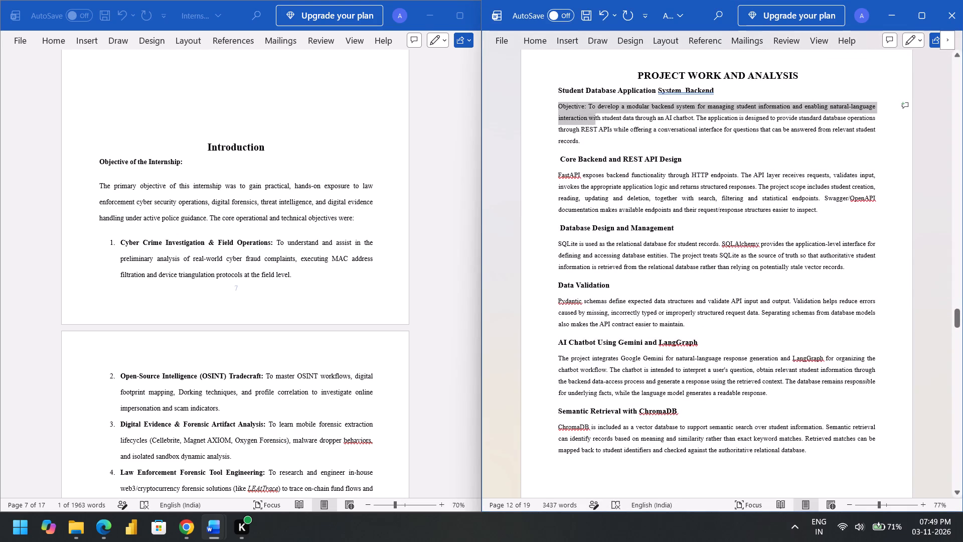
pyautogui.moveTo(592, 122); pyautogui.dragTo(580, 144)
pyautogui.click(667, 107)
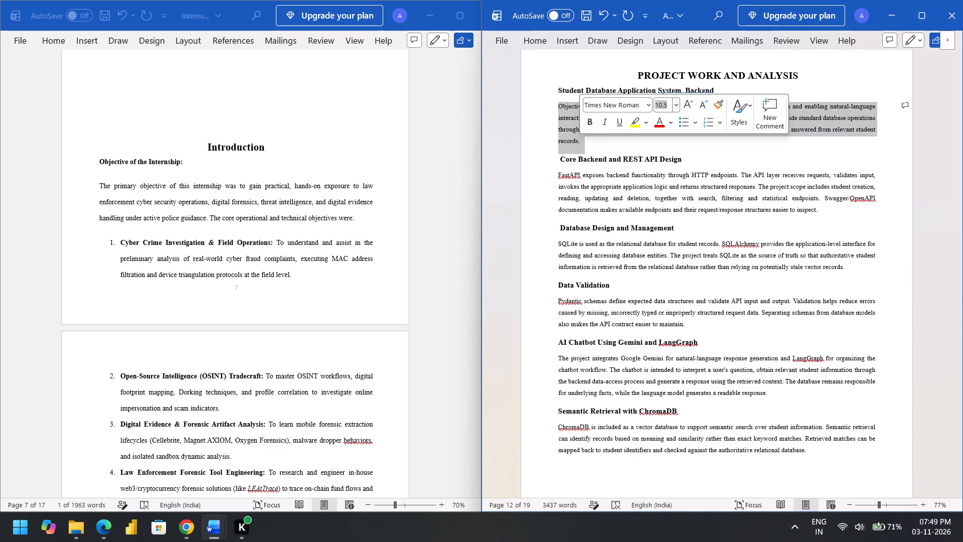
pyautogui.press('BackSpace')
pyautogui.write('12')
pyautogui.press('Return')
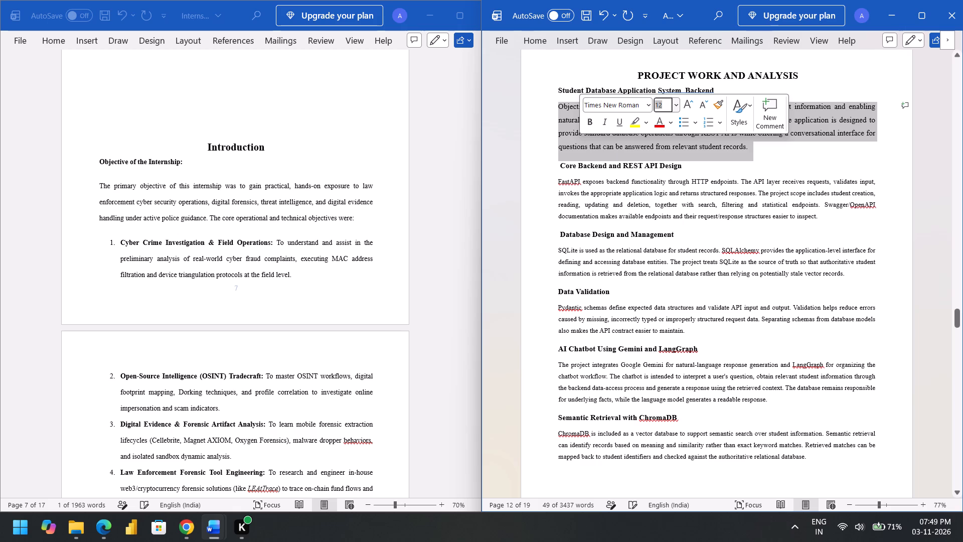
# Set the paragraph under the Core Backend and REST API Design subheading to 12 pt.
pyautogui.moveTo(557, 181); pyautogui.dragTo(810, 218)
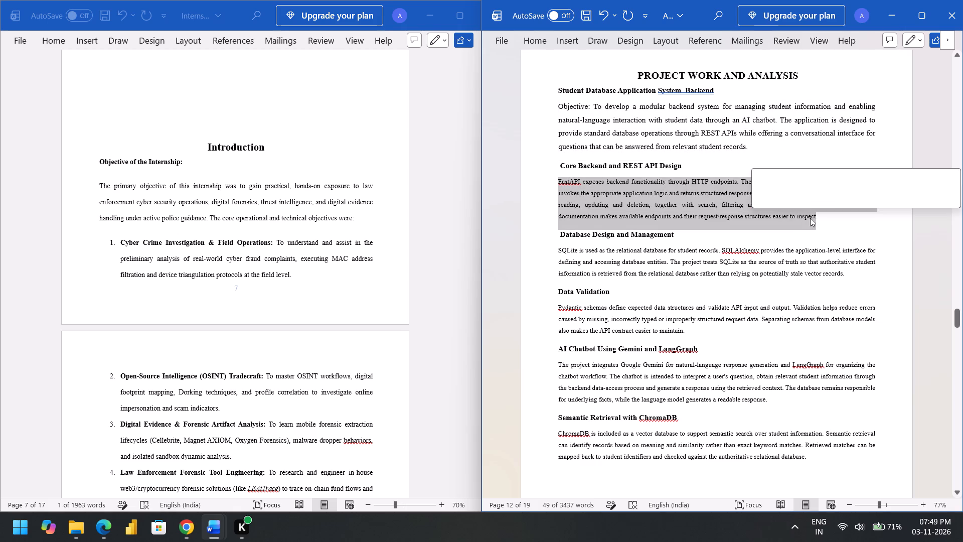
pyautogui.click(838, 178)
pyautogui.press('BackSpace')
pyautogui.write('12')
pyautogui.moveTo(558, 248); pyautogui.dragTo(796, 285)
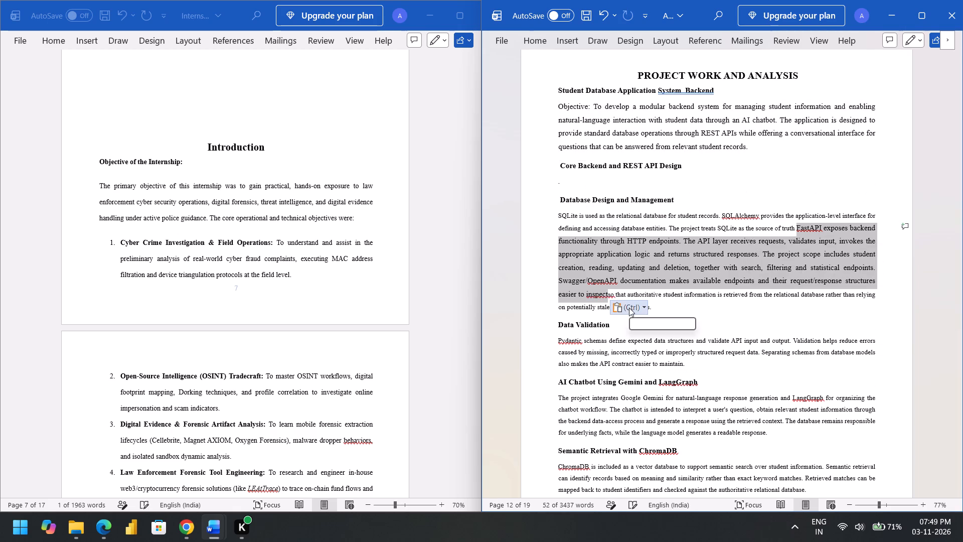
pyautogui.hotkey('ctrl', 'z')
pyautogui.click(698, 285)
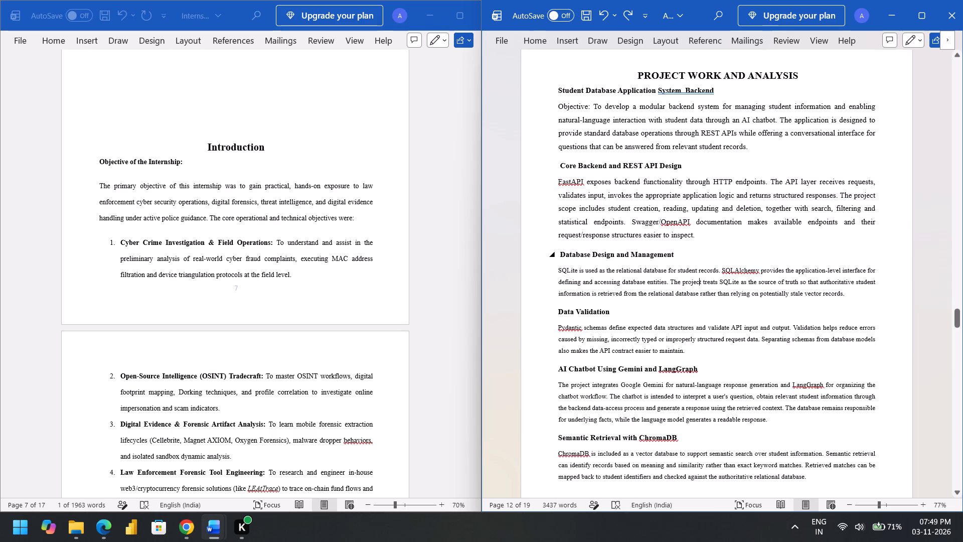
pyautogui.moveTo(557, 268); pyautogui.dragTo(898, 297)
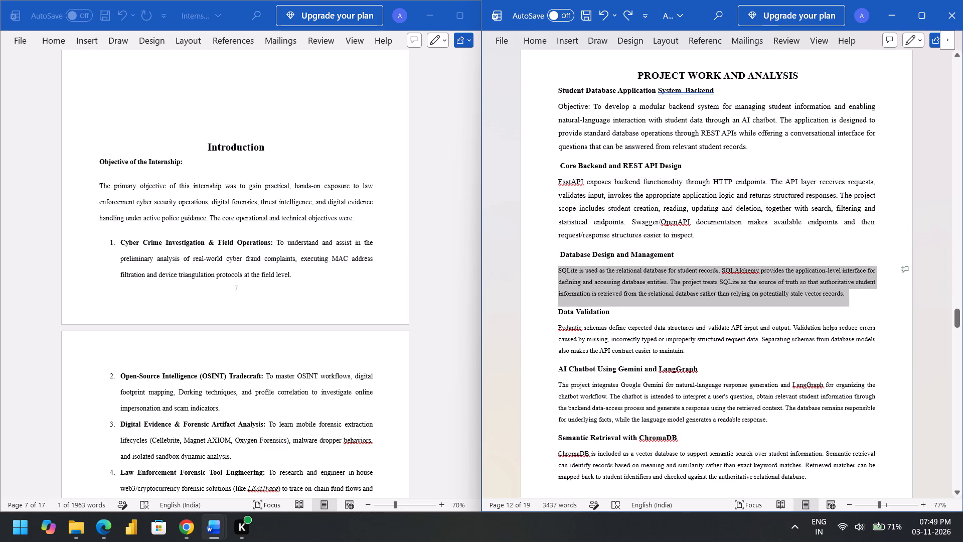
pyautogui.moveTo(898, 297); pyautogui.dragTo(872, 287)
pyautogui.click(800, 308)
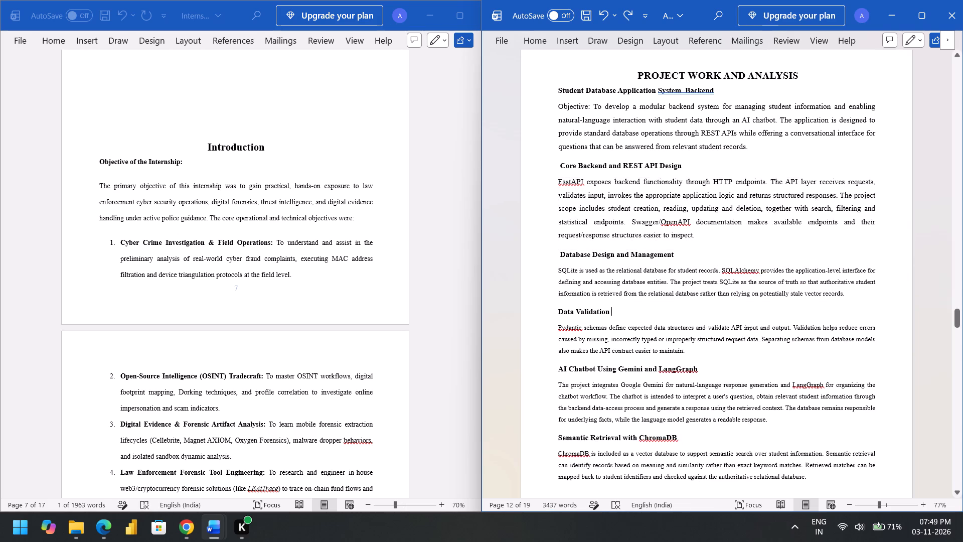
# Set the paragraph under the Database Design and Management subheading to 12 pt.
pyautogui.moveTo(556, 270); pyautogui.dragTo(919, 293)
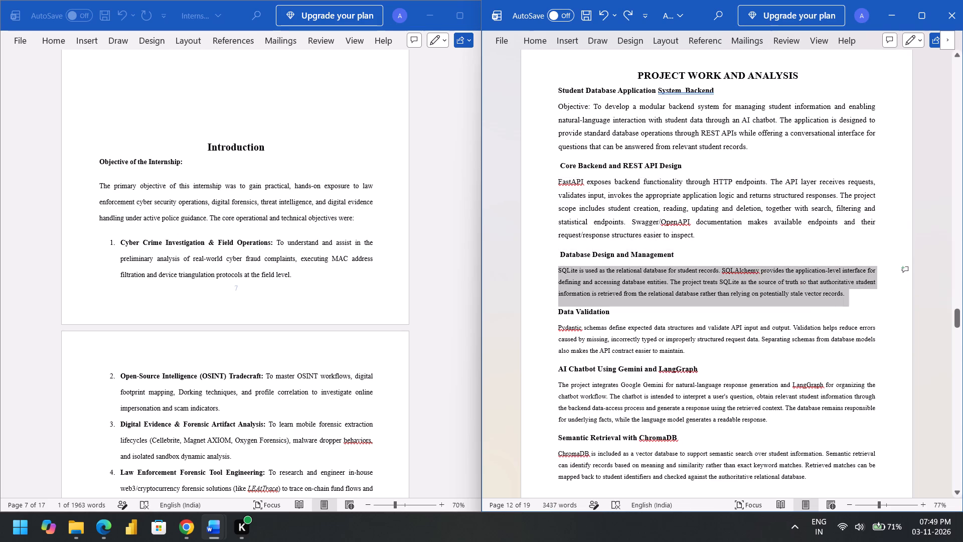
pyautogui.moveTo(919, 293); pyautogui.dragTo(942, 293)
pyautogui.click(838, 253)
pyautogui.press('BackSpace')
pyautogui.write('12')
pyautogui.press('Return')
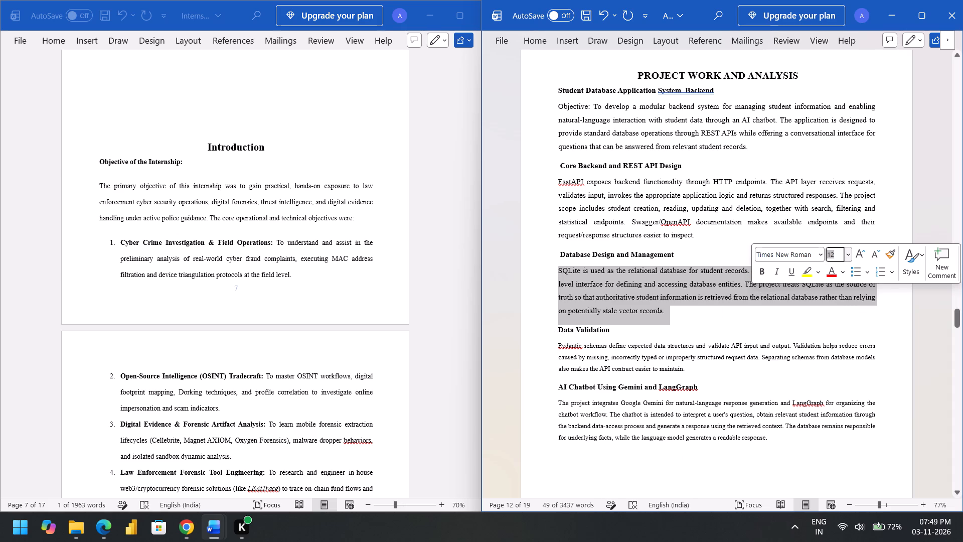
pyautogui.moveTo(556, 344); pyautogui.dragTo(690, 372)
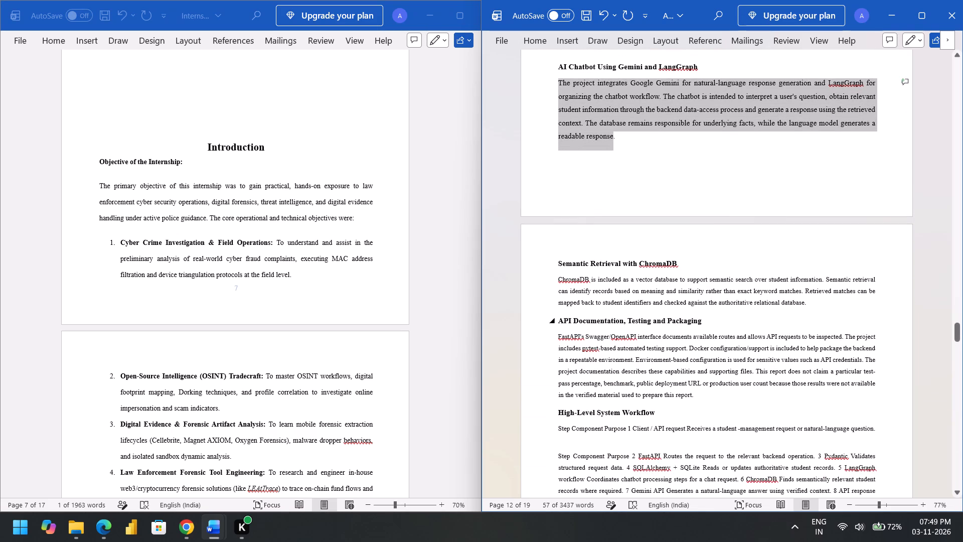
pyautogui.moveTo(558, 281); pyautogui.dragTo(795, 303)
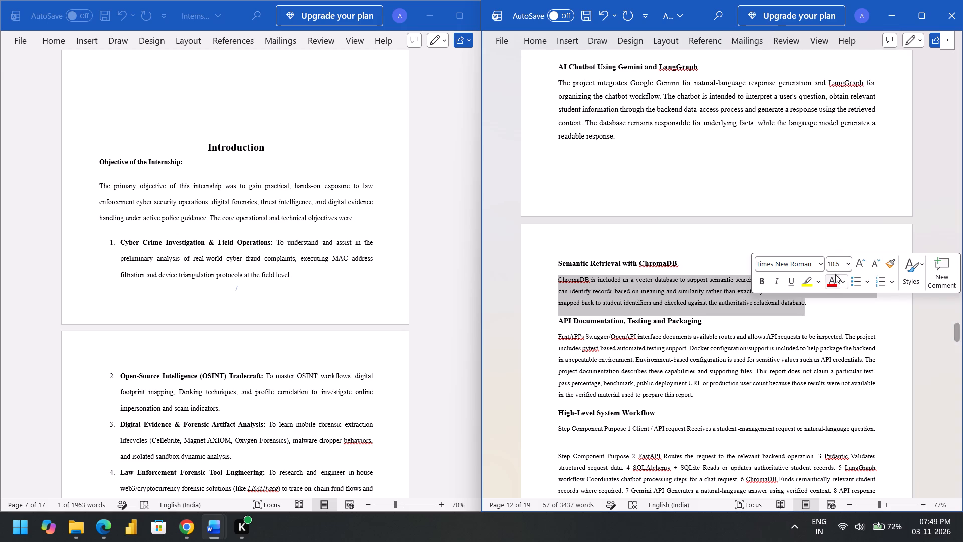
pyautogui.click(839, 265)
pyautogui.press('BackSpace')
pyautogui.write('12')
pyautogui.press('Return')
# Set the paragraph under the API Documentation, Testing and Packaging subheading to 12 pt.
pyautogui.scroll(-3, 607, 373)
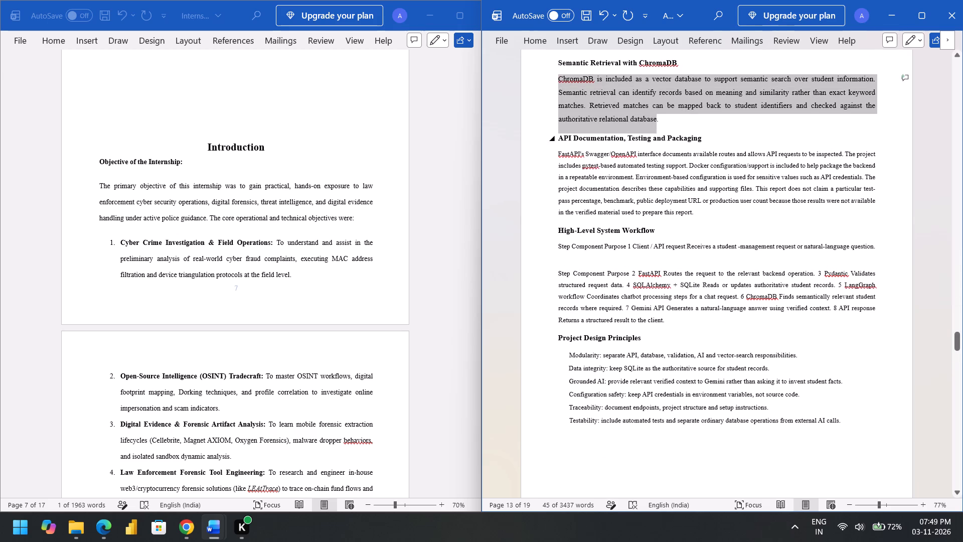
pyautogui.moveTo(555, 154); pyautogui.dragTo(694, 214)
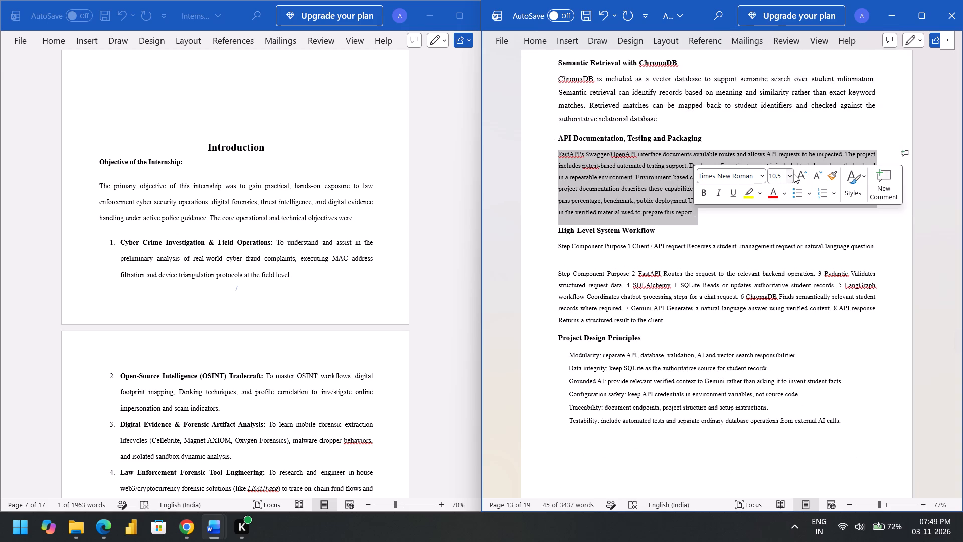
pyautogui.click(781, 175)
pyautogui.press('BackSpace')
pyautogui.write('12')
pyautogui.press('Return')
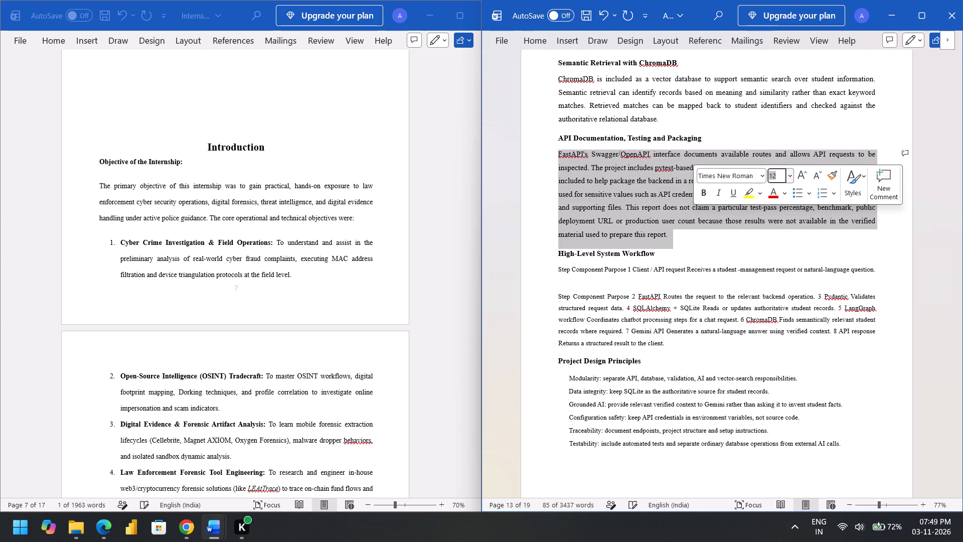
# Start item 3 (Pydantic) on a new line in the High-Level System Workflow section.
pyautogui.moveTo(558, 270); pyautogui.dragTo(663, 348)
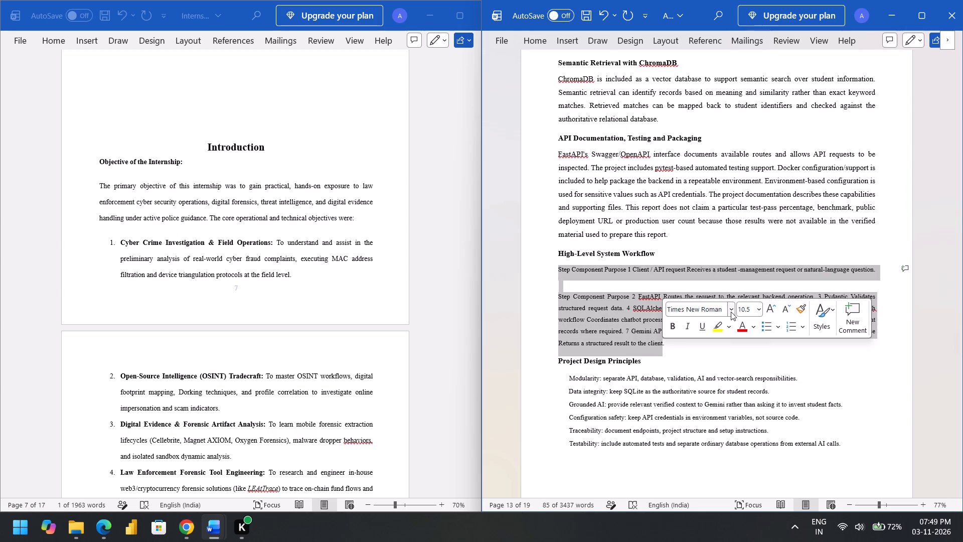
pyautogui.click(718, 376)
pyautogui.scroll(-1, 718, 376)
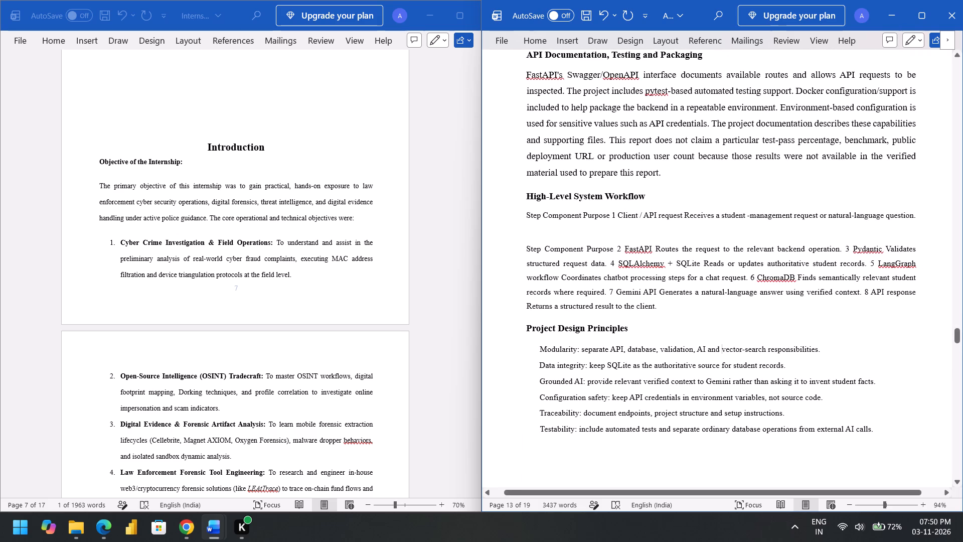
pyautogui.click(844, 248)
pyautogui.press('Return')
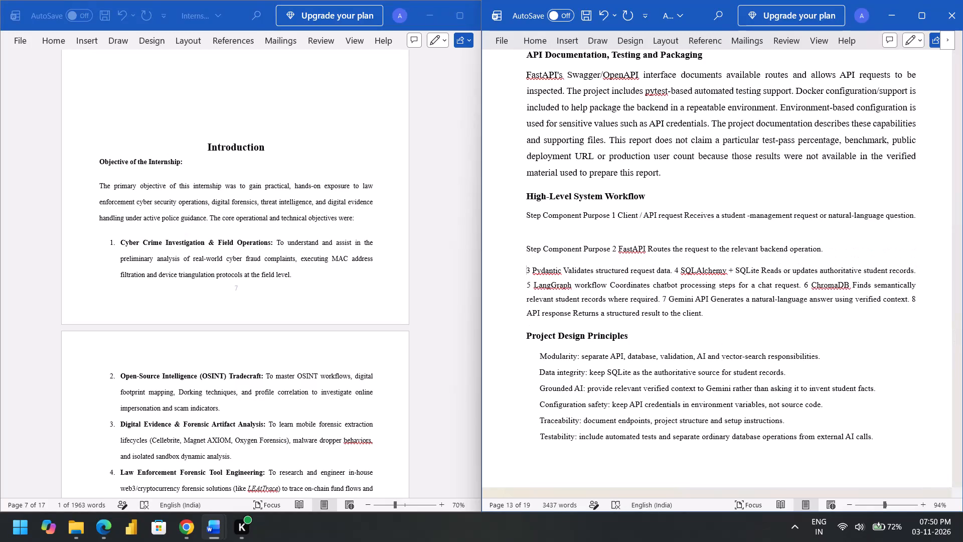
# Remove the empty line between items 1 and 2 in the High-Level System Workflow section.
pyautogui.click(567, 243)
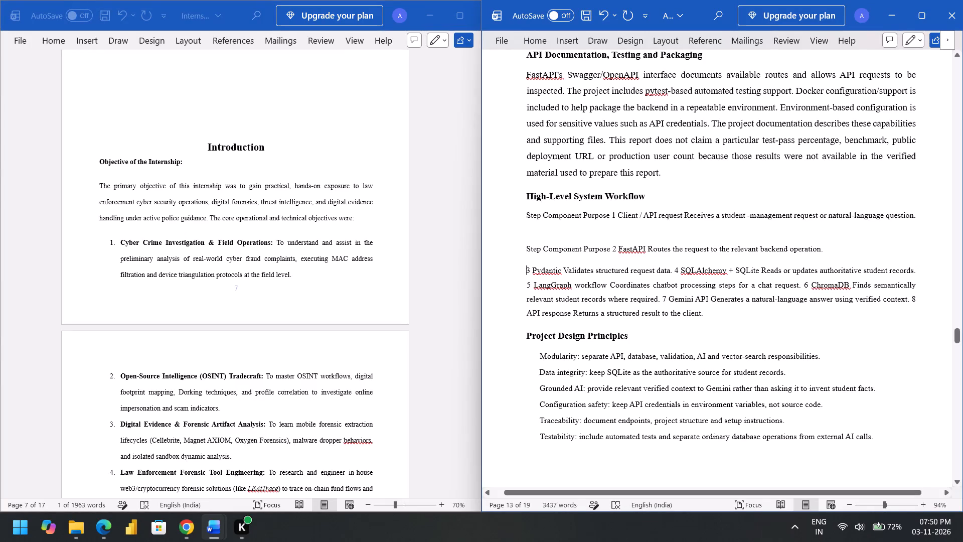
pyautogui.press('BackSpace')
pyautogui.press('BackSpace')
pyautogui.press('BackSpace')
pyautogui.press('BackSpace')
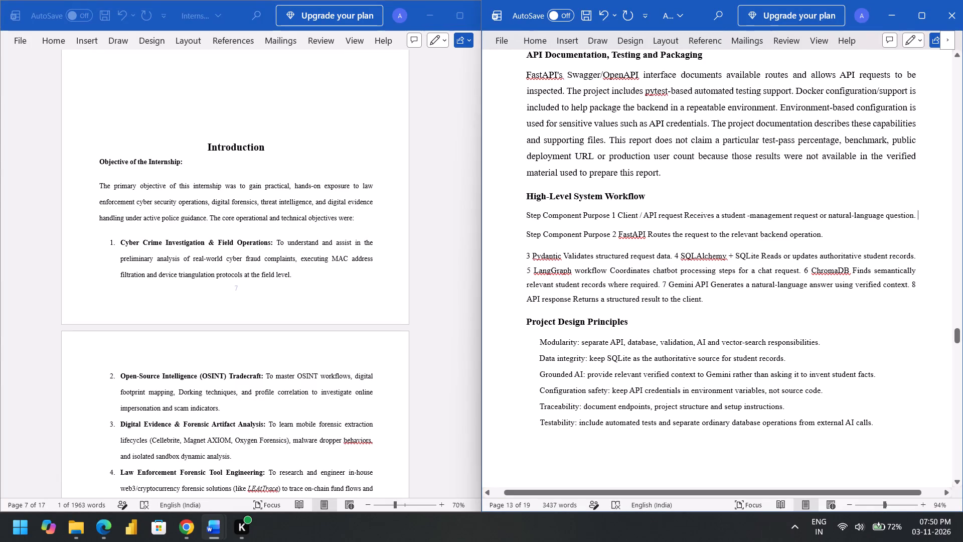
# Put workflow items 4 to 8, from SQLAlchemy to API response, each on a separate line.
pyautogui.click(676, 254)
pyautogui.press('Return')
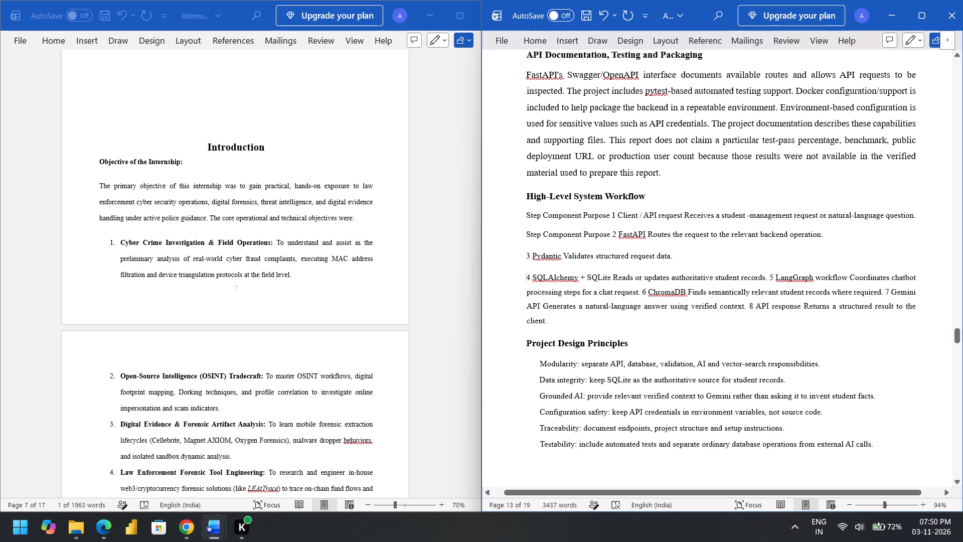
pyautogui.click(768, 278)
pyautogui.press('Return')
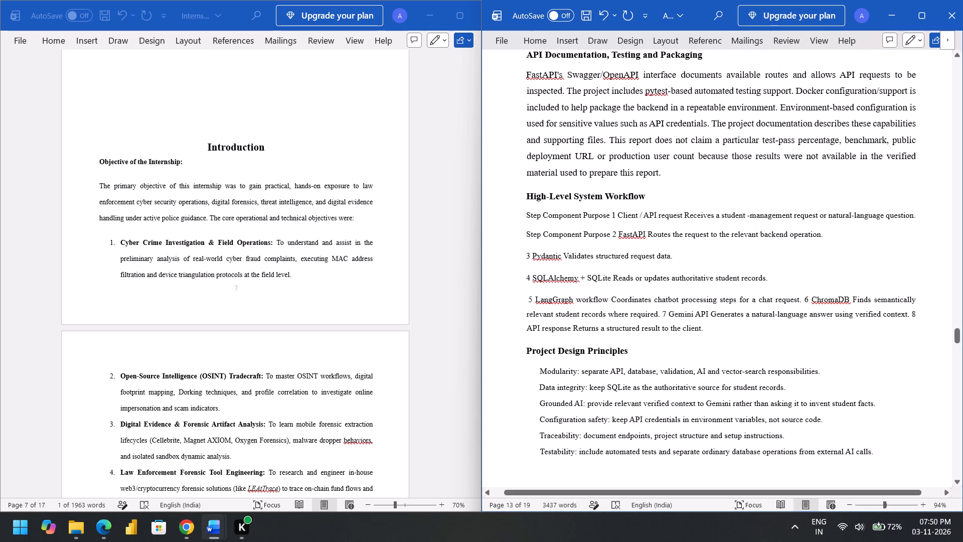
pyautogui.click(805, 300)
pyautogui.press('Return')
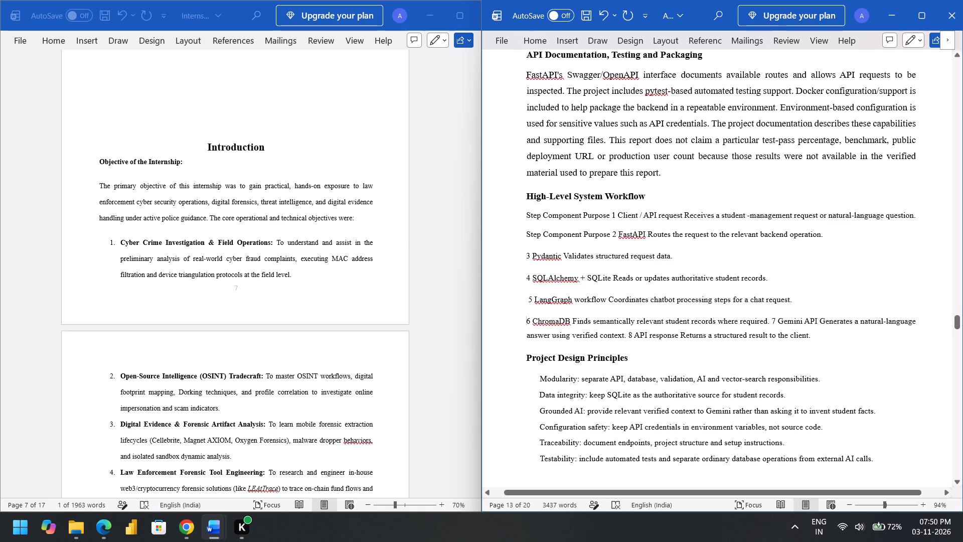
pyautogui.click(771, 322)
pyautogui.press('Return')
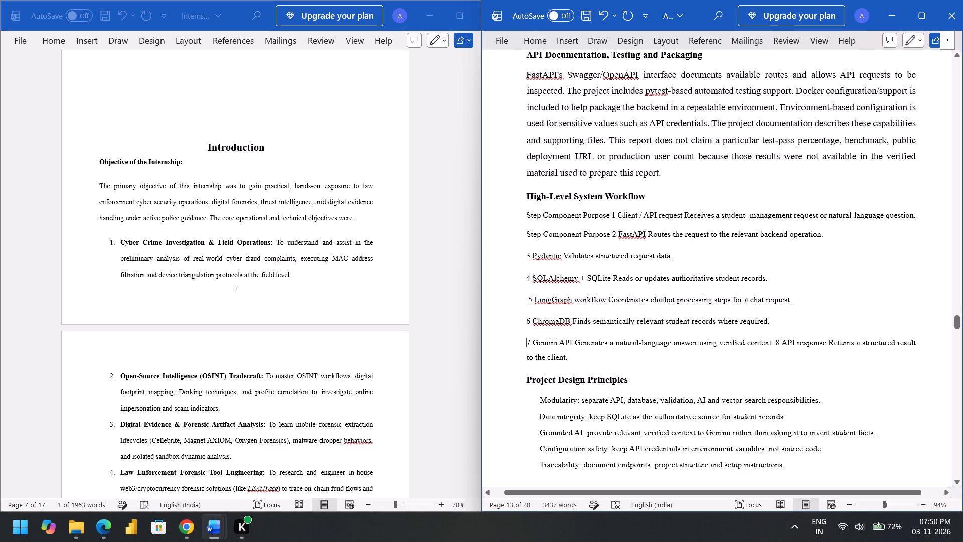
pyautogui.click(776, 339)
pyautogui.press('Return')
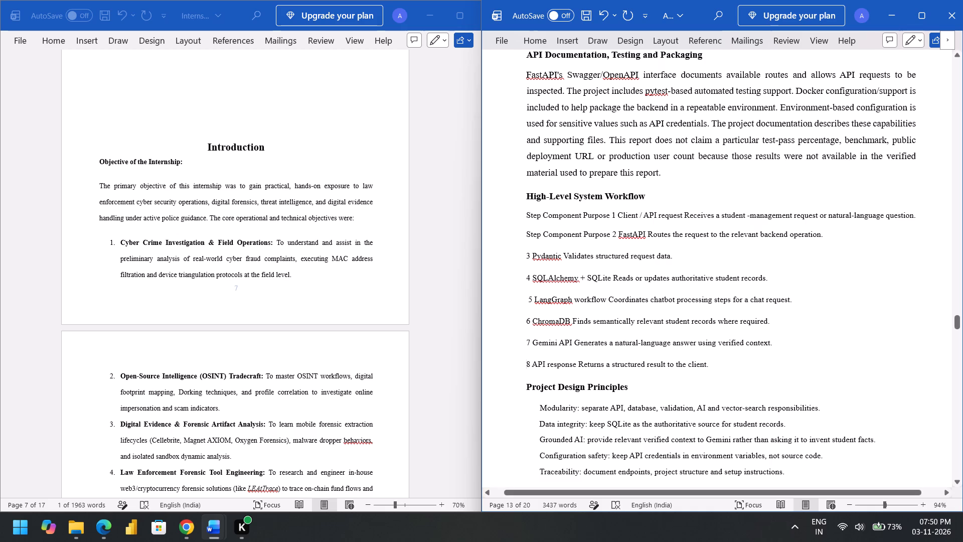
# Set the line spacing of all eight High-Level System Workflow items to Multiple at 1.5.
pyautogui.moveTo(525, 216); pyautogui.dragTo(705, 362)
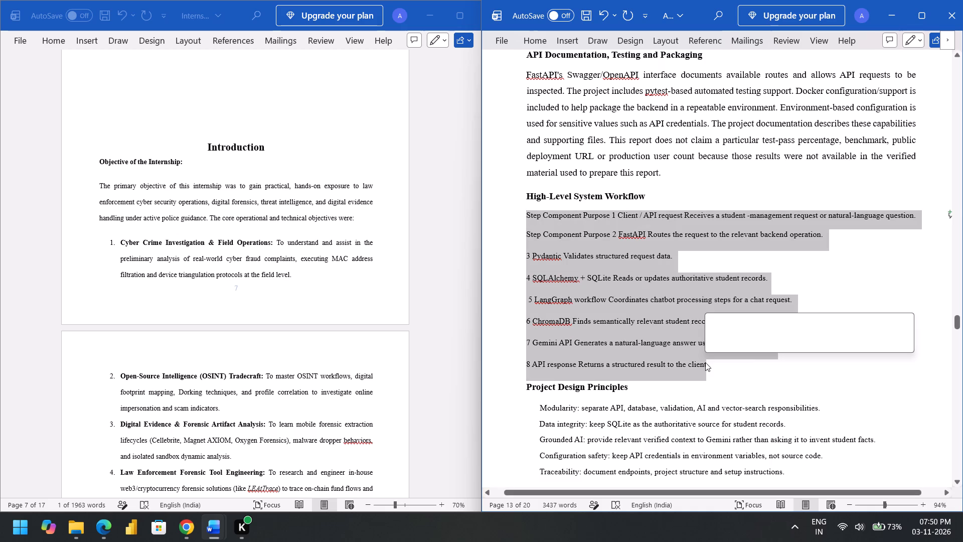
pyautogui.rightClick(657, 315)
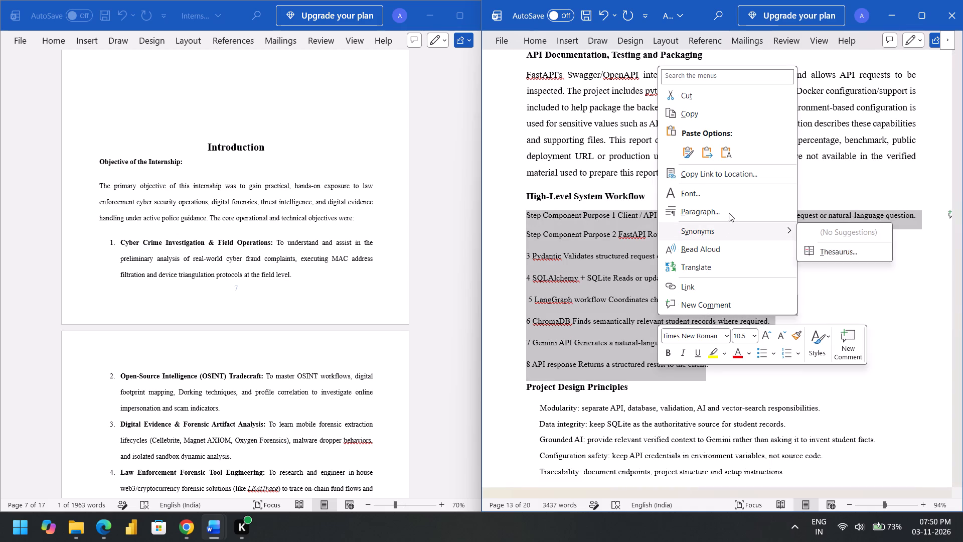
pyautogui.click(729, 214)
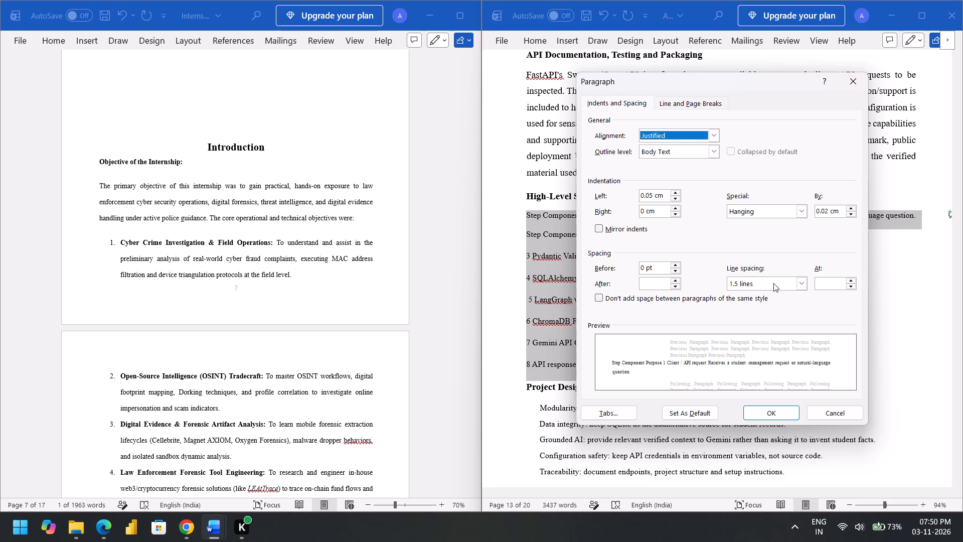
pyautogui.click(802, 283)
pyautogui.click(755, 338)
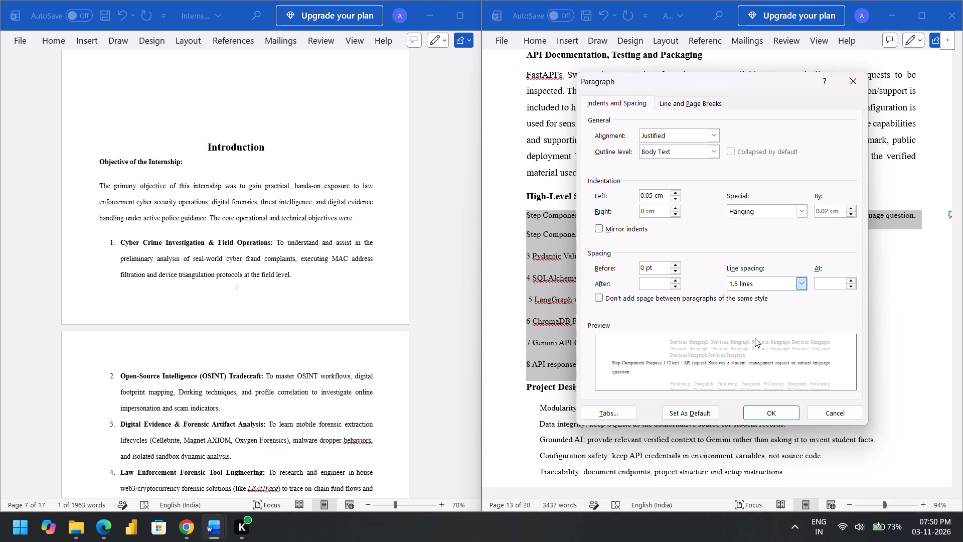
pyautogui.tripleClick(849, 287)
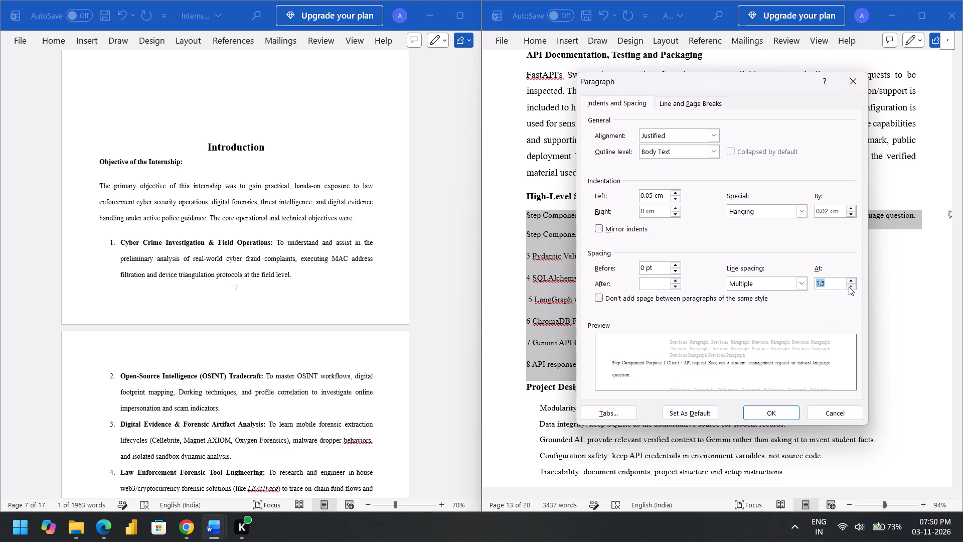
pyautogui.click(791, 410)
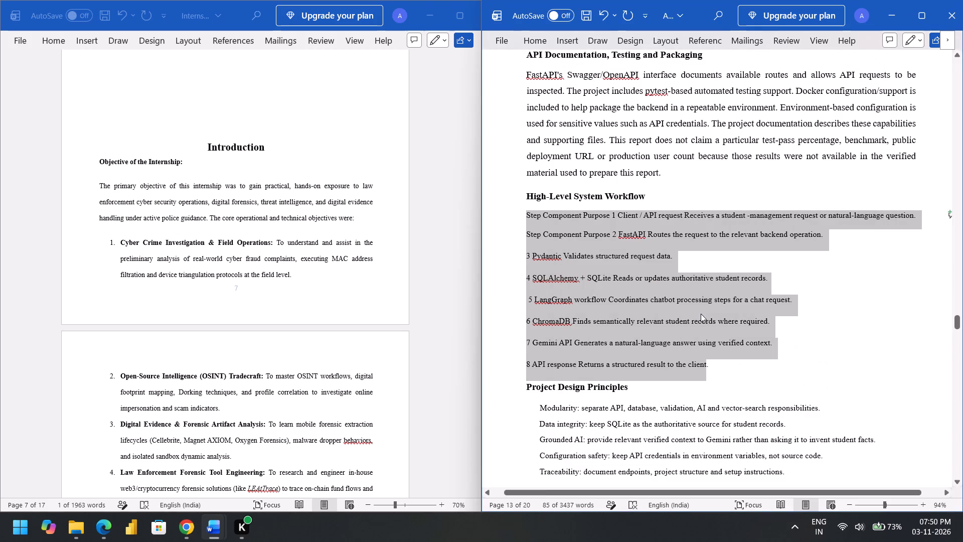
# Tighten the line spacing of all eight High-Level System Workflow items using a Multiple value.
pyautogui.rightClick(701, 314)
pyautogui.click(792, 210)
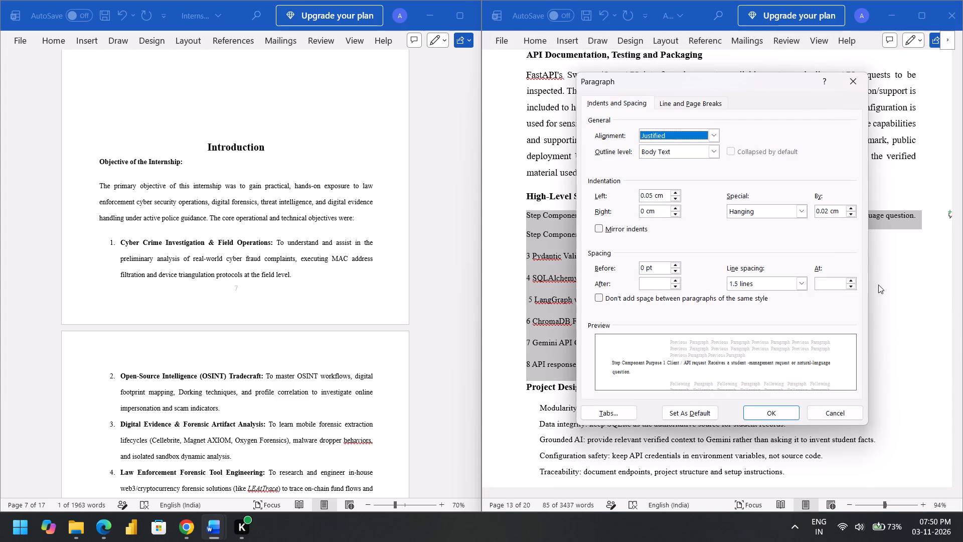
pyautogui.click(853, 286)
pyautogui.click(853, 286)
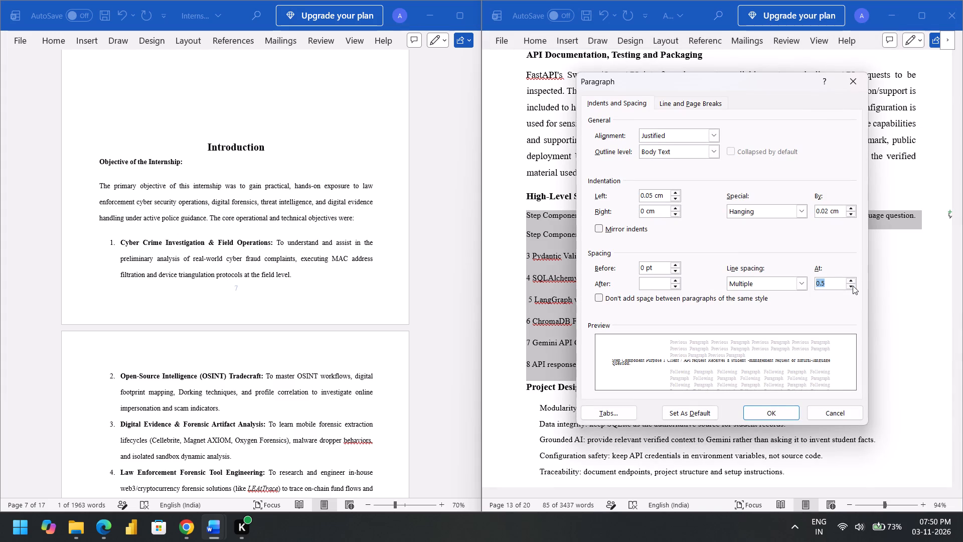
pyautogui.click(849, 280)
pyautogui.click(849, 280)
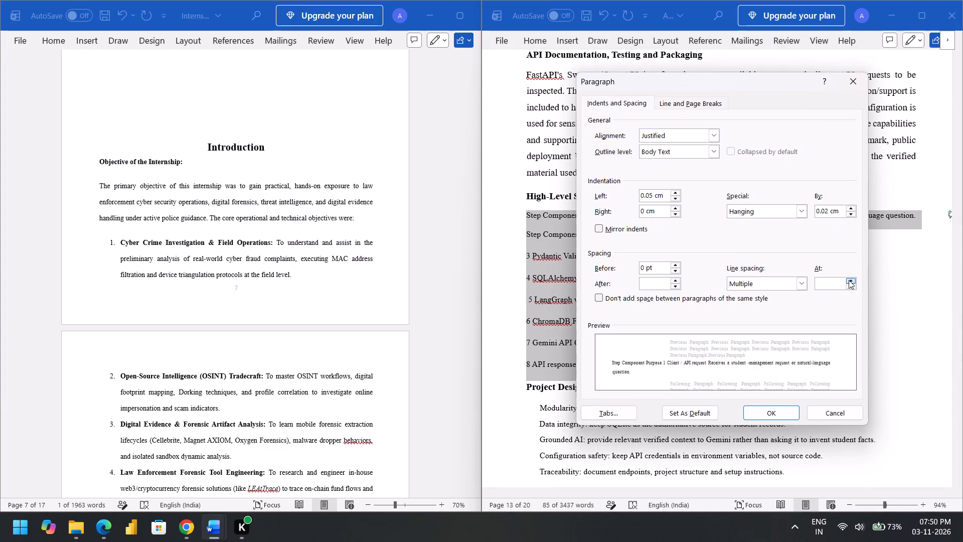
pyautogui.click(852, 288)
pyautogui.click(776, 412)
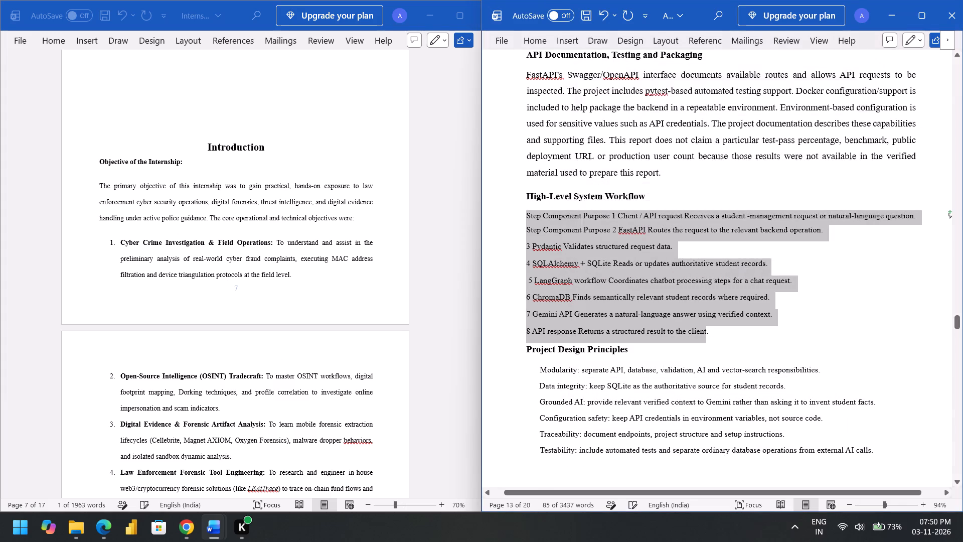
pyautogui.click(815, 351)
# Set the six items under the Project Design Principles subheading to 12 pt.
pyautogui.scroll(-1, 547, 356)
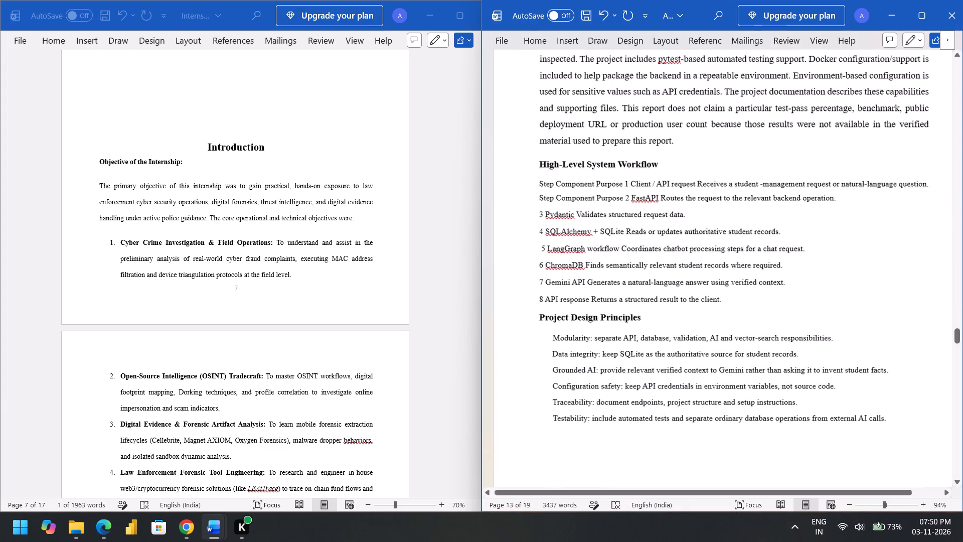
pyautogui.scroll(-1, 547, 356)
pyautogui.hscroll(1, 555, 337)
pyautogui.moveTo(589, 279); pyautogui.dragTo(706, 295)
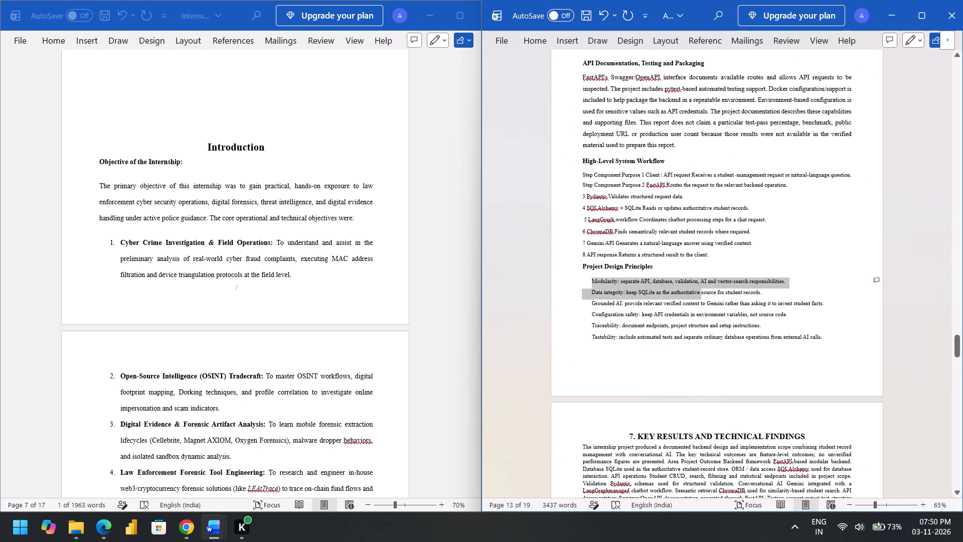
pyautogui.moveTo(706, 295); pyautogui.dragTo(825, 338)
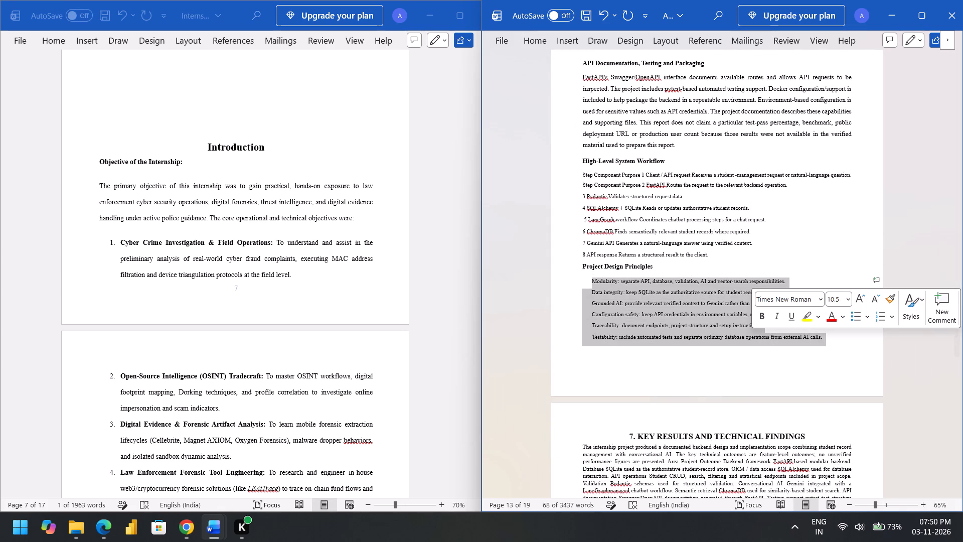
pyautogui.click(837, 299)
pyautogui.press('BackSpace')
pyautogui.write('12')
pyautogui.press('Return')
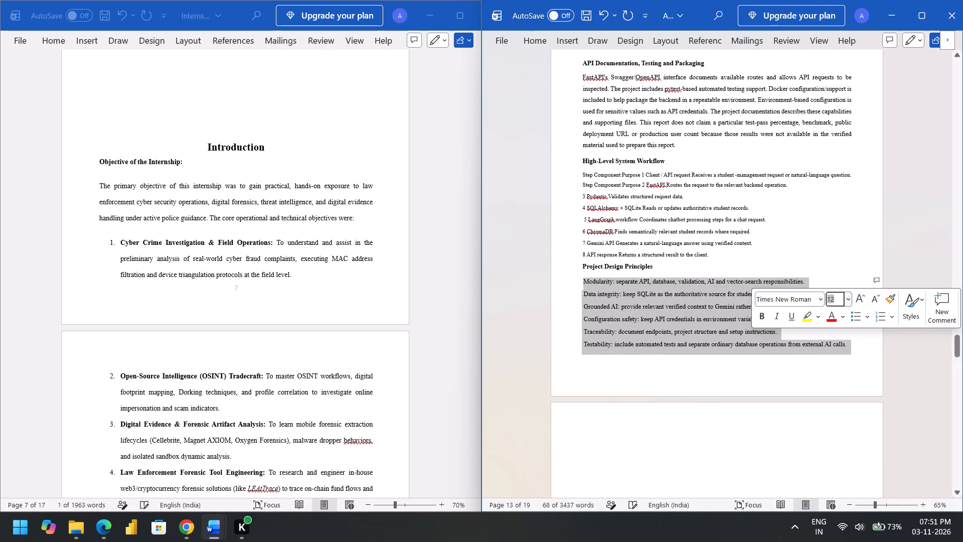
# Delete the blank page between the Project Design Principles items and the 7. KEY RESULTS AND TECHNICAL FINDINGS heading.
pyautogui.scroll(-7, 688, 367)
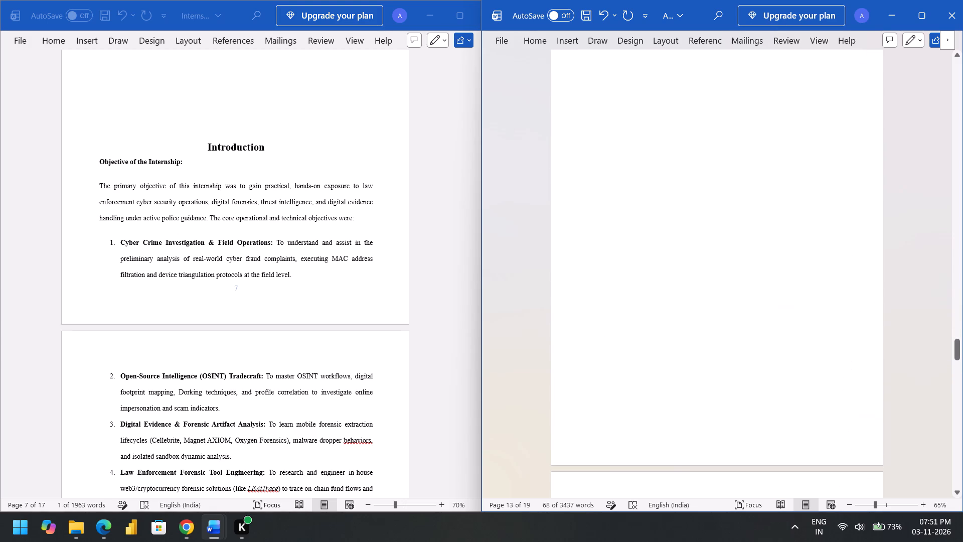
pyautogui.click(670, 390)
pyautogui.scroll(1, 670, 390)
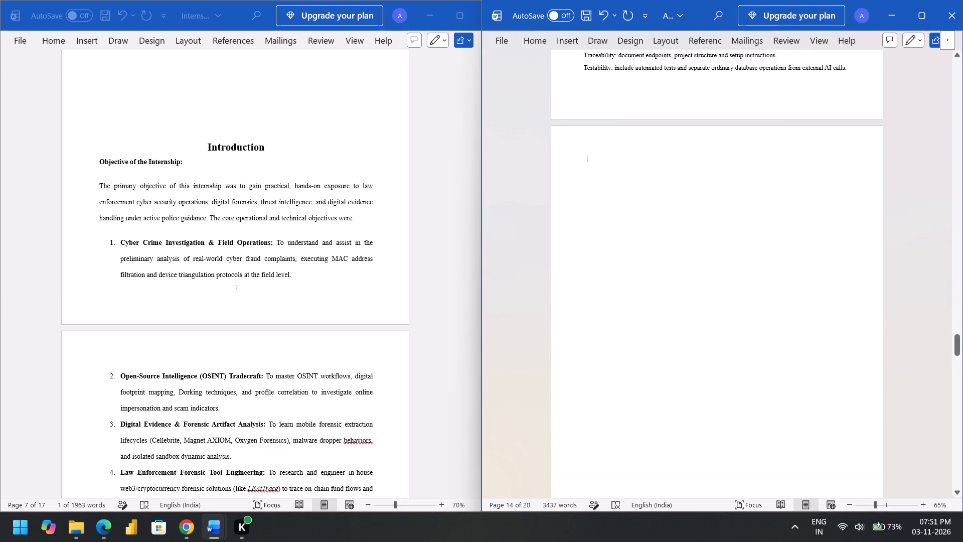
pyautogui.press('BackSpace')
pyautogui.press('BackSpace')
pyautogui.press('BackSpace')
pyautogui.press('BackSpace')
pyautogui.press('BackSpace')
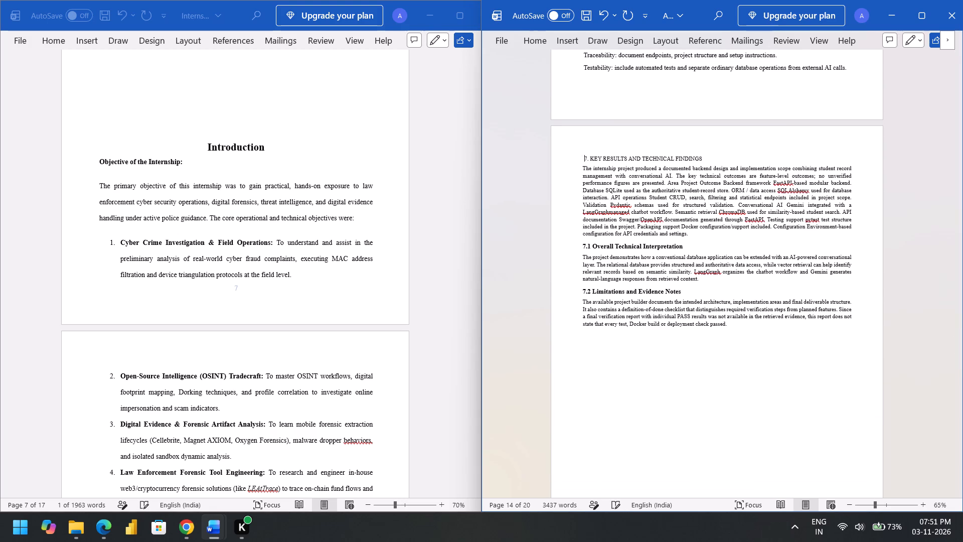
# Shift the 7. KEY RESULTS AND TECHNICAL FINDINGS heading toward the page centre with 20 leading spaces.
pyautogui.scroll(1, 676, 365)
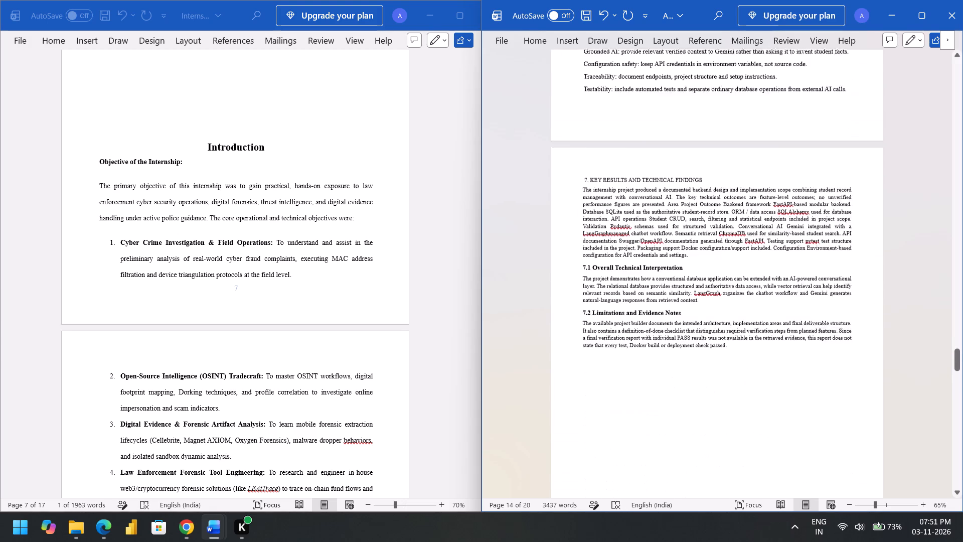
pyautogui.press('space')
pyautogui.press('space')
pyautogui.press('space')
pyautogui.press('space')
pyautogui.press('space')
pyautogui.press('space')
pyautogui.press('space')
pyautogui.press('space')
pyautogui.press('space')
pyautogui.press('space')
pyautogui.press('space')
pyautogui.press('space')
pyautogui.press('space')
pyautogui.press('space')
pyautogui.press('space')
pyautogui.press('space')
pyautogui.press('space')
pyautogui.press('space')
pyautogui.press('space')
pyautogui.press('space')
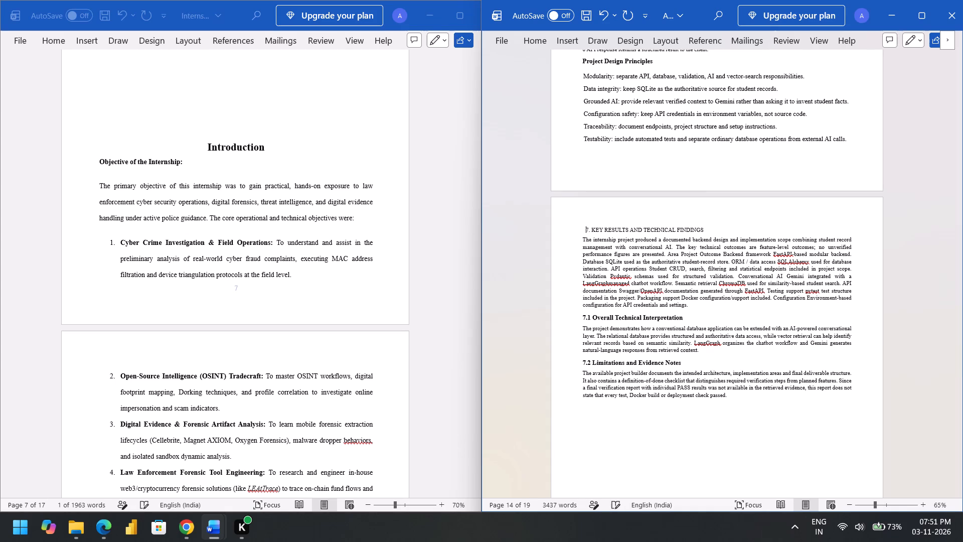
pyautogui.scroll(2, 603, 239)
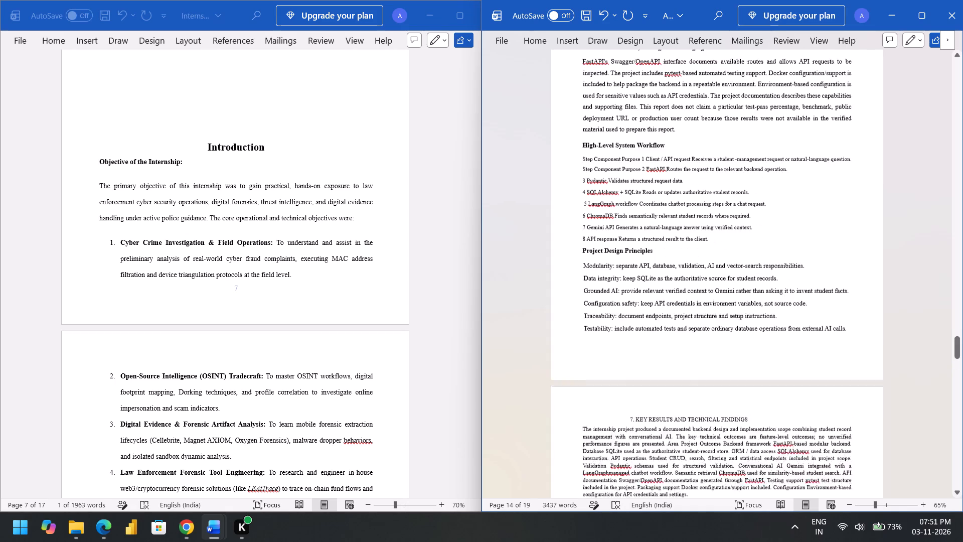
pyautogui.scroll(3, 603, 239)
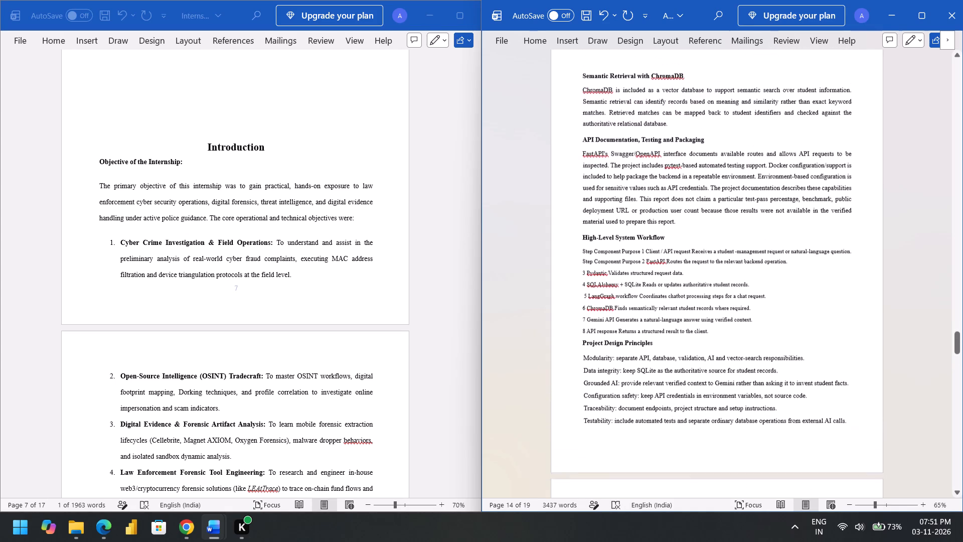
# Delete the word "Step" from the start of the second High-Level System Workflow item.
pyautogui.scroll(1, 595, 277)
pyautogui.scroll(-1, 595, 277)
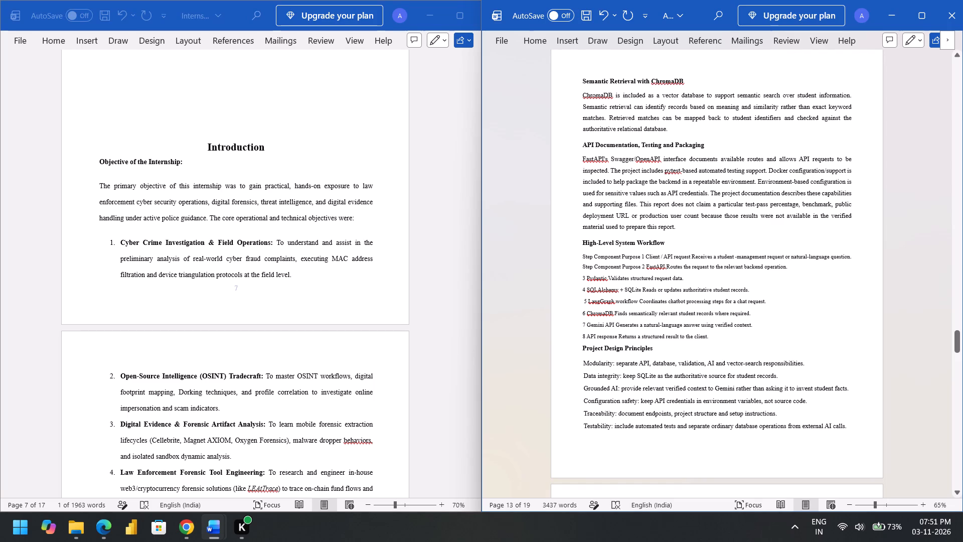
pyautogui.click(593, 266)
pyautogui.press('BackSpace')
pyautogui.press('BackSpace')
pyautogui.press('BackSpace')
pyautogui.press('BackSpace')
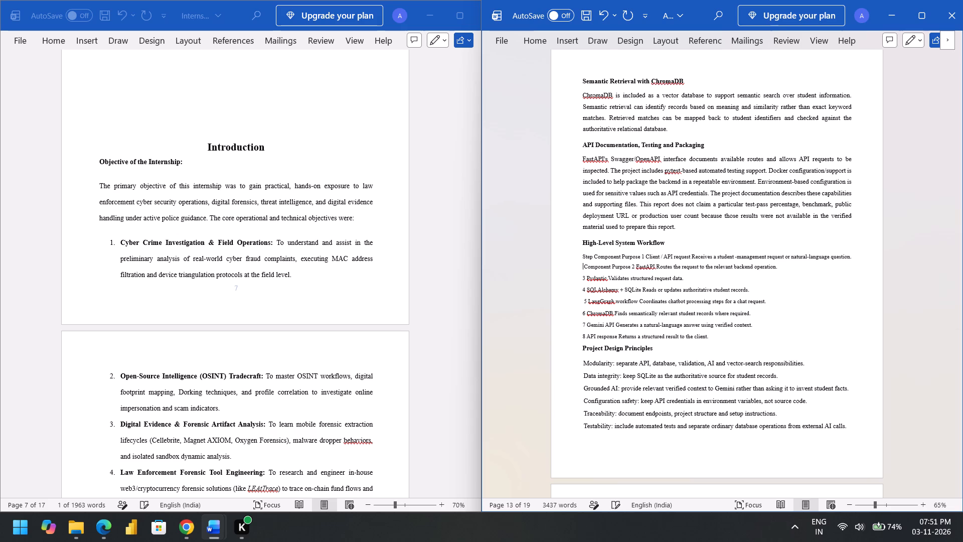
# Change "Step" to "Steps" at the start of the first High-Level System Workflow item.
pyautogui.click(592, 255)
pyautogui.press('w')
pyautogui.press('BackSpace')
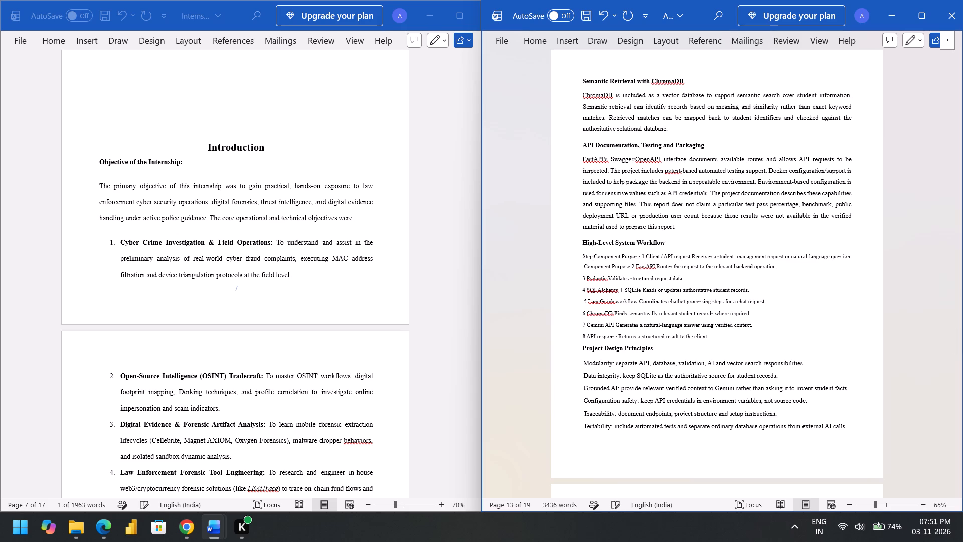
pyautogui.press('s')
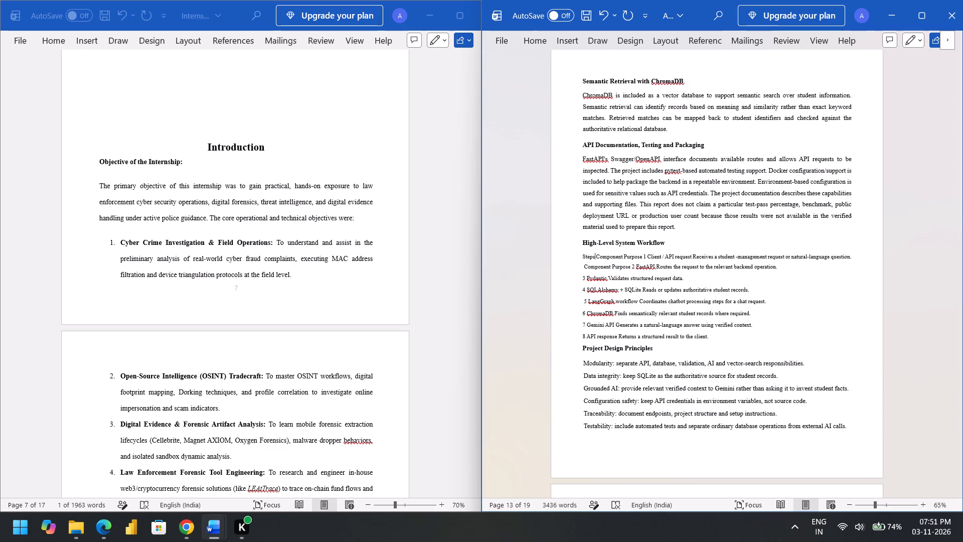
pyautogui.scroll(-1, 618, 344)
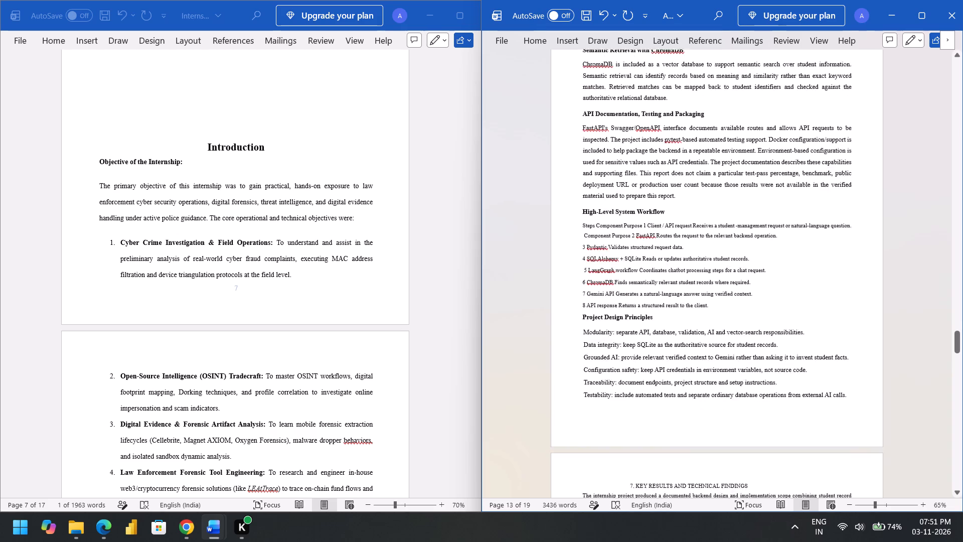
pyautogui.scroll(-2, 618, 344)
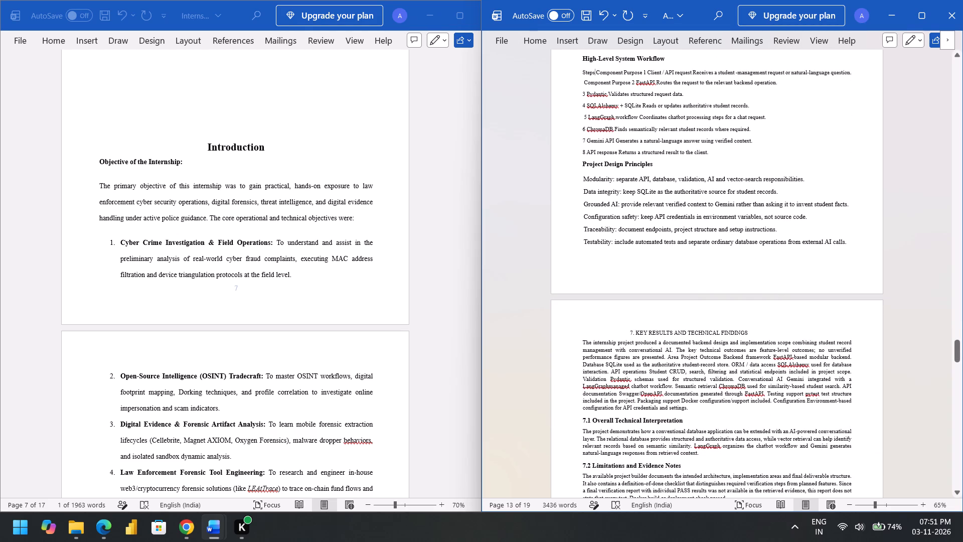
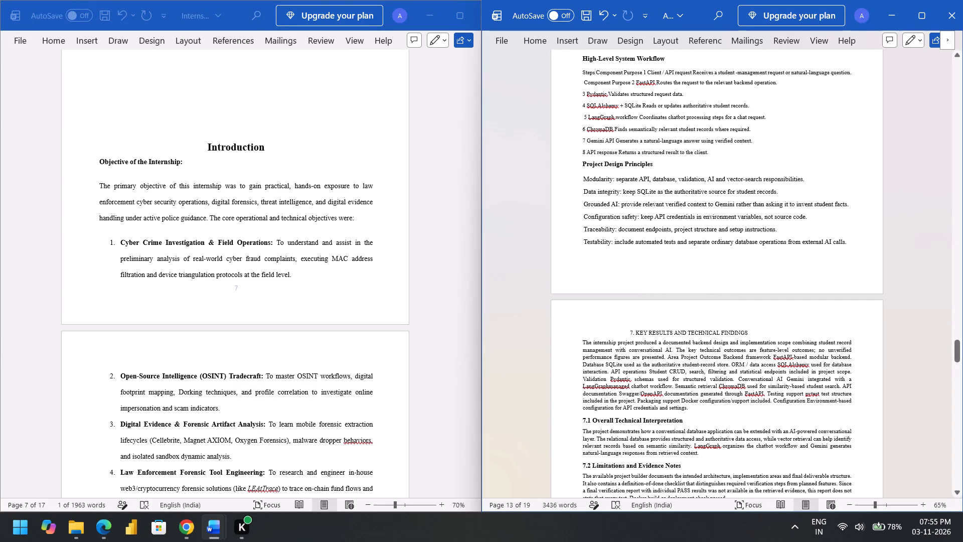
# Make the 7. KEY RESULTS AND TECHNICAL FINDINGS heading text bold and set its font size to 16 pt.
pyautogui.moveTo(634, 331); pyautogui.dragTo(745, 325)
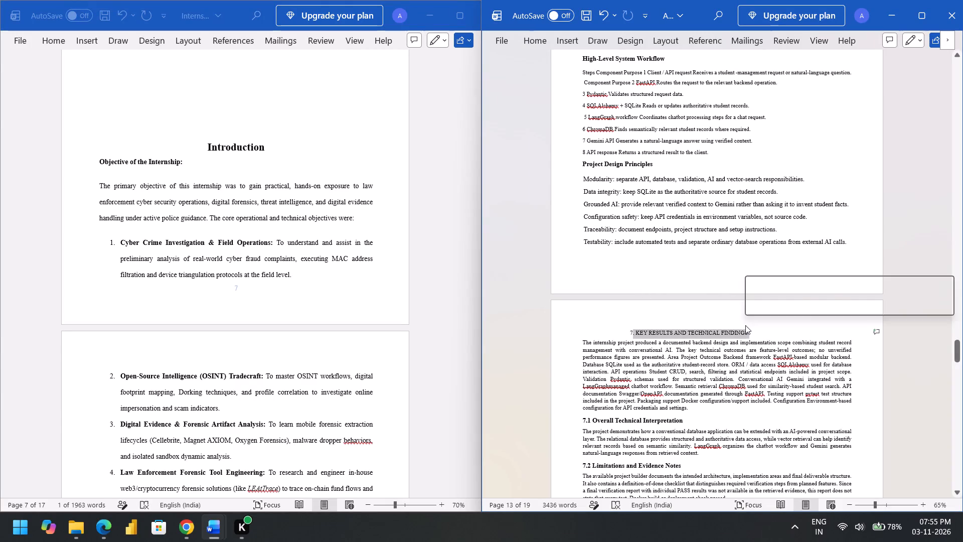
pyautogui.click(760, 305)
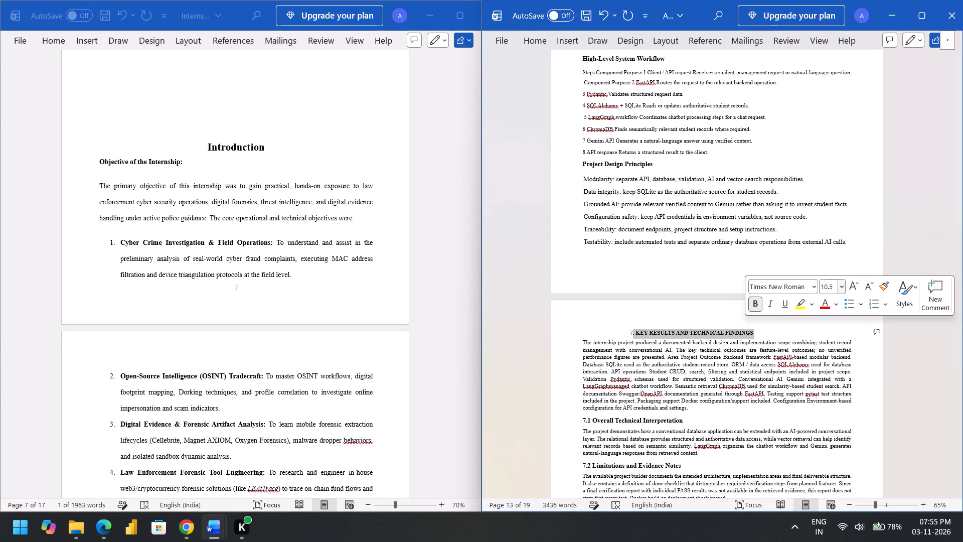
pyautogui.click(833, 287)
pyautogui.press('BackSpace')
pyautogui.write('14')
pyautogui.press('Return')
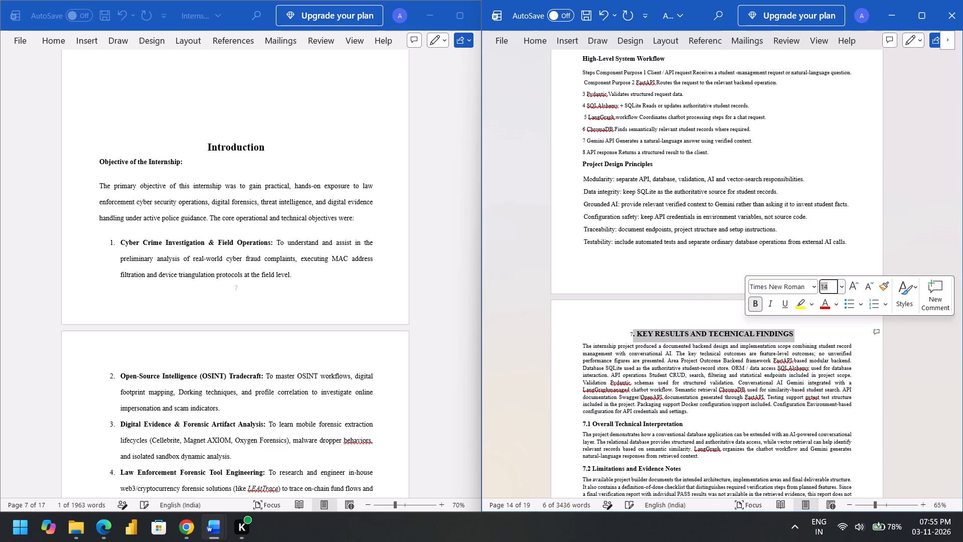
pyautogui.press('BackSpace')
pyautogui.write('16')
pyautogui.press('Return')
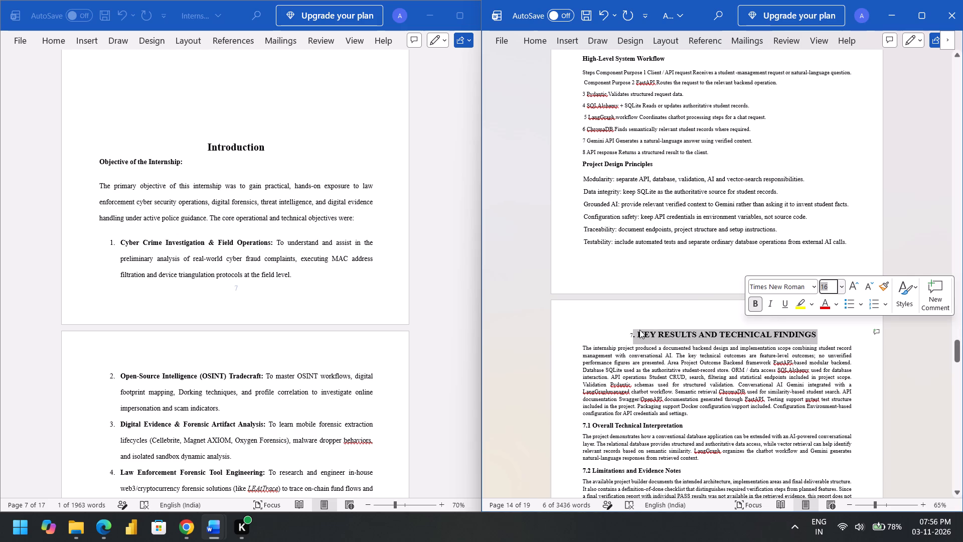
# Delete the number "7." in front of the KEY RESULTS AND TECHNICAL FINDINGS heading.
pyautogui.click(637, 334)
pyautogui.press('BackSpace')
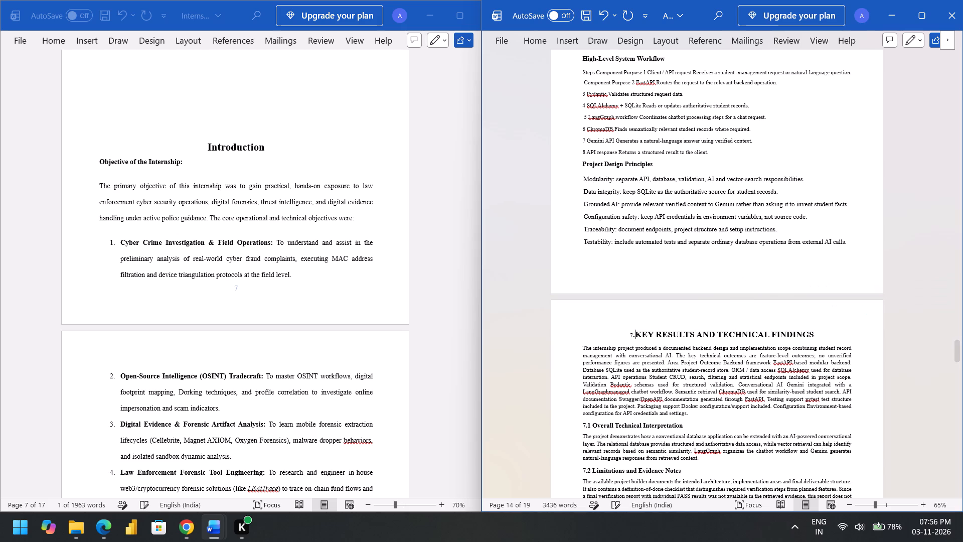
pyautogui.press('BackSpace')
pyautogui.press('BackSpace')
# Delete the numbers 7.1 and 7.2 from the Overall Technical Interpretation and Limitations and Evidence Notes subheadings.
pyautogui.scroll(-1, 646, 272)
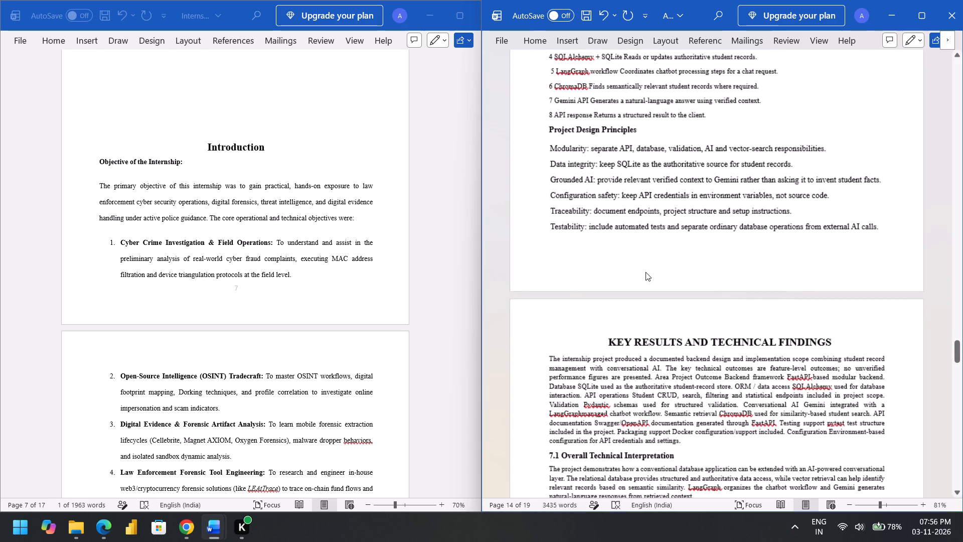
pyautogui.scroll(-1, 646, 272)
pyautogui.moveTo(560, 318); pyautogui.dragTo(554, 319)
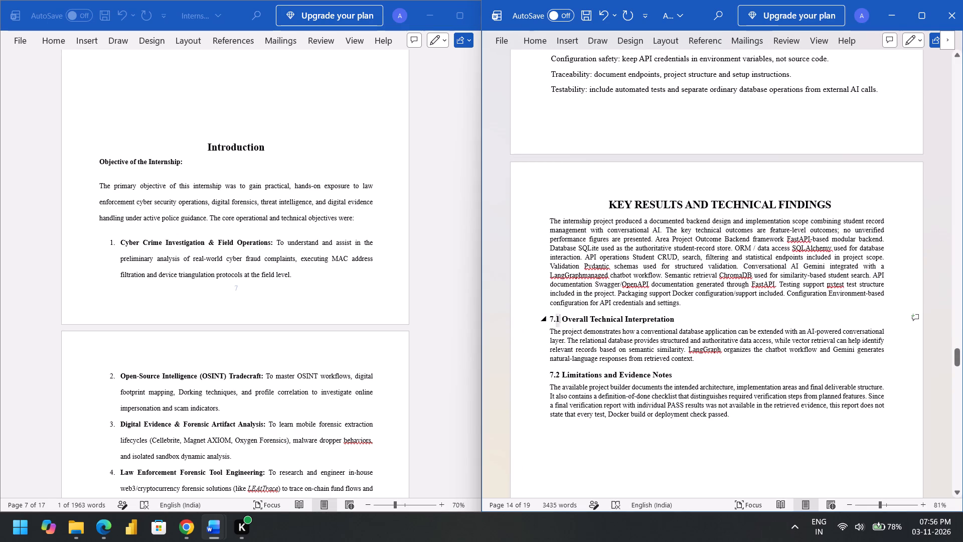
pyautogui.moveTo(554, 319); pyautogui.dragTo(551, 319)
pyautogui.press('BackSpace')
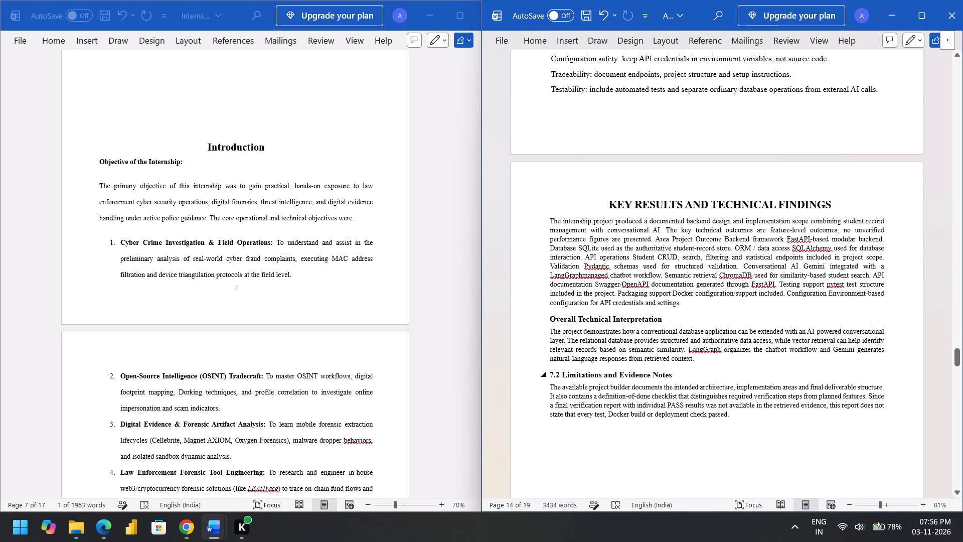
pyautogui.click(558, 370)
pyautogui.press('BackSpace')
pyautogui.press('BackSpace')
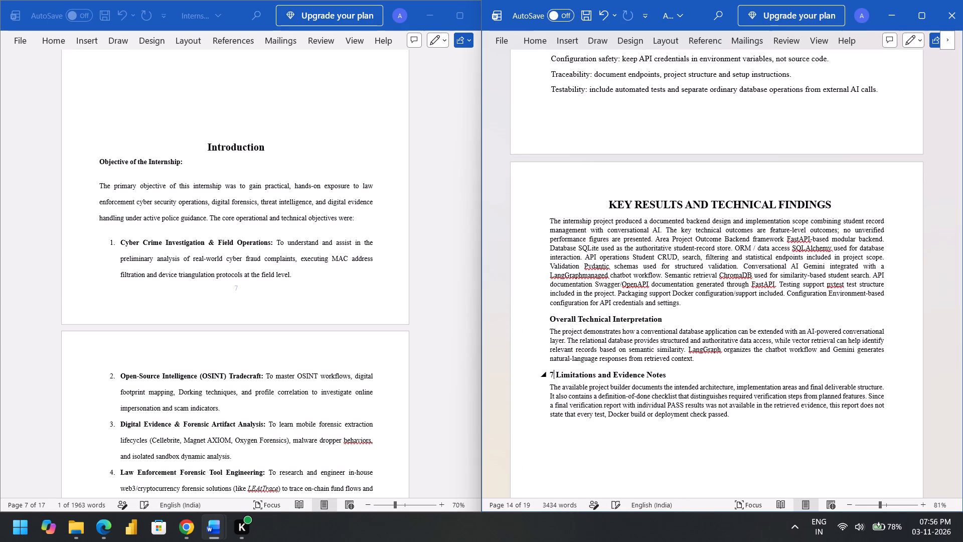
pyautogui.press('BackSpace')
# Set multiple line spacing of 1.5 for all text below the KEY RESULTS AND TECHNICAL FINDINGS heading.
pyautogui.moveTo(548, 218); pyautogui.dragTo(629, 270)
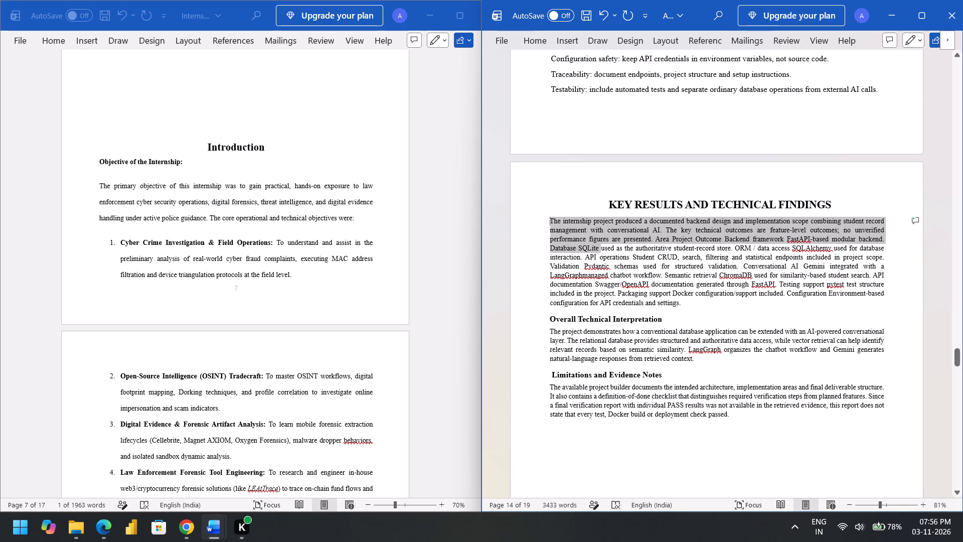
pyautogui.moveTo(629, 270); pyautogui.dragTo(747, 417)
pyautogui.rightClick(700, 400)
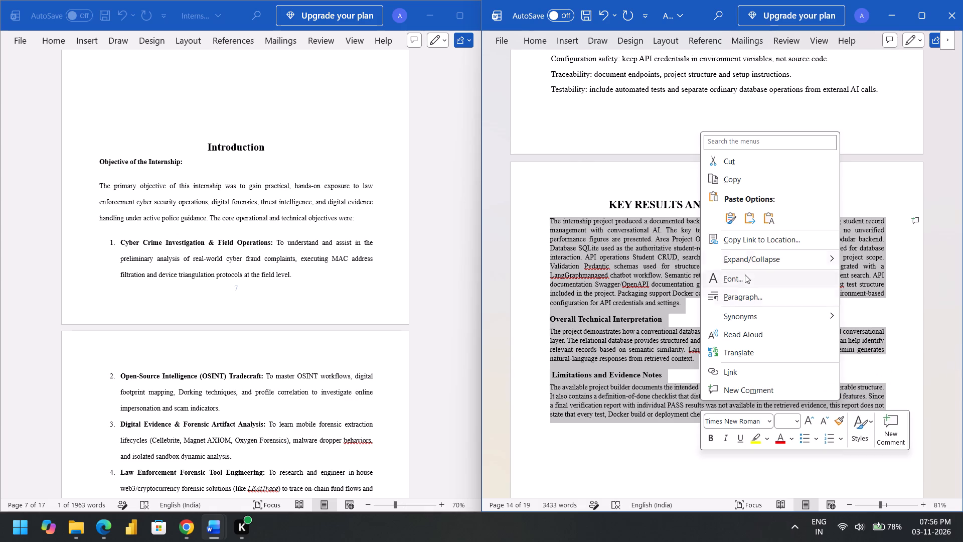
pyautogui.click(744, 301)
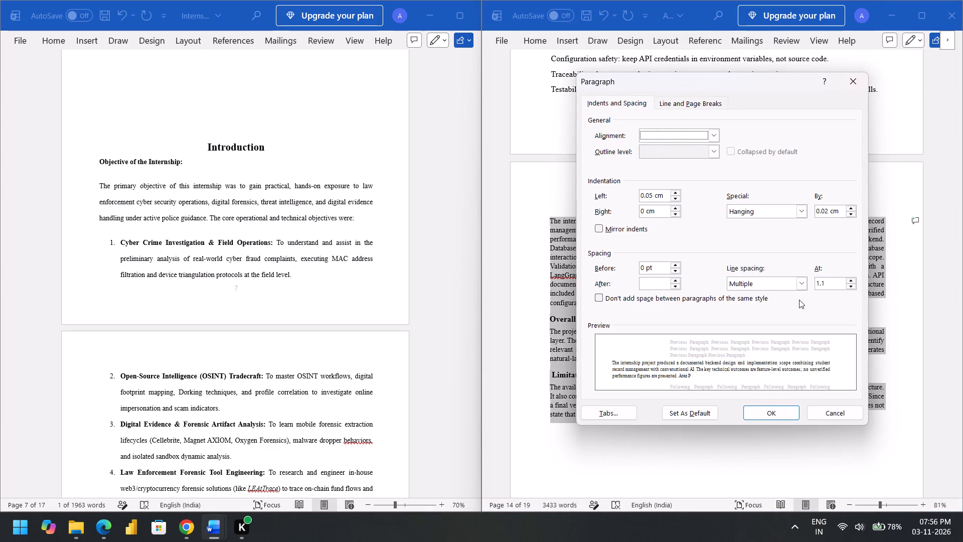
pyautogui.click(850, 282)
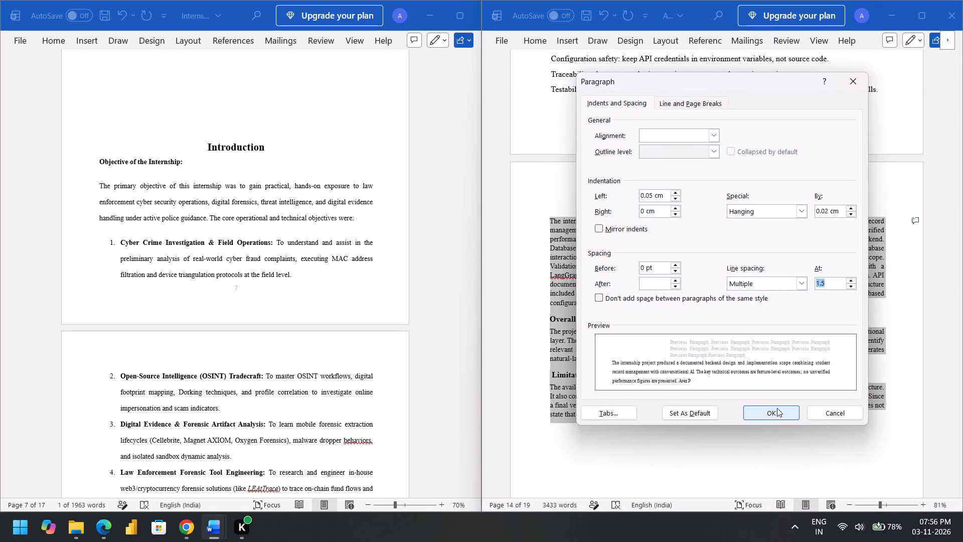
pyautogui.click(775, 412)
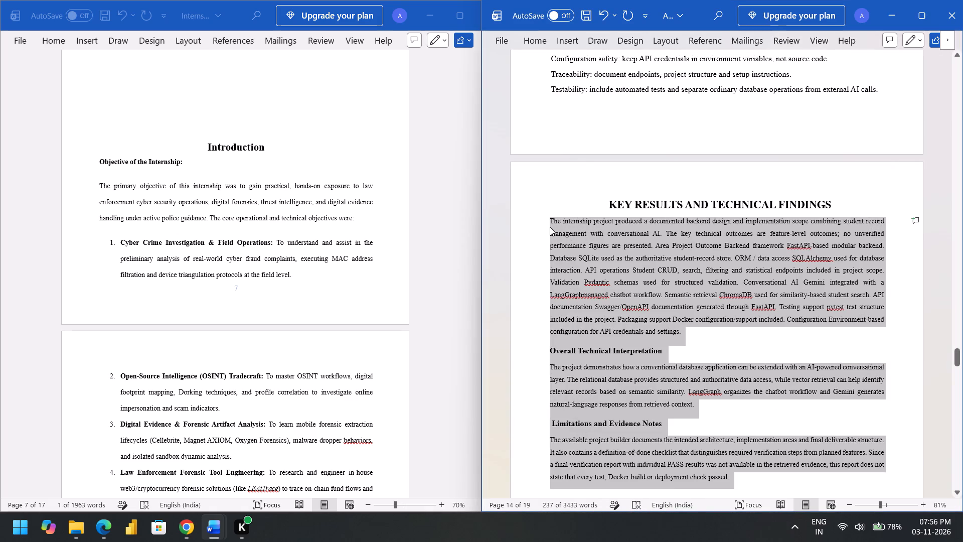
# Set all text below the KEY RESULTS AND TECHNICAL FINDINGS heading to 12 pt.
pyautogui.click(550, 227)
pyautogui.moveTo(550, 221); pyautogui.dragTo(723, 464)
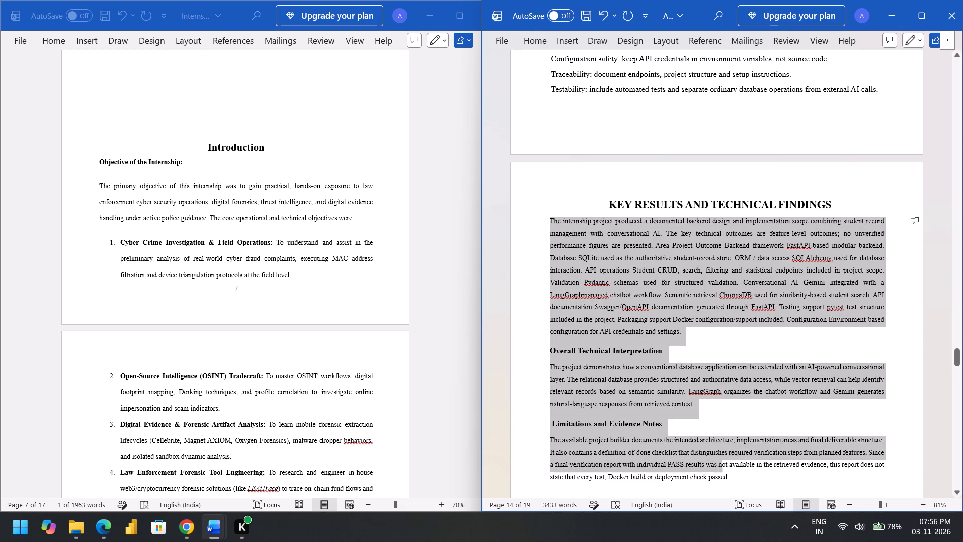
pyautogui.moveTo(723, 464); pyautogui.dragTo(730, 479)
pyautogui.rightClick(688, 457)
pyautogui.click(688, 457)
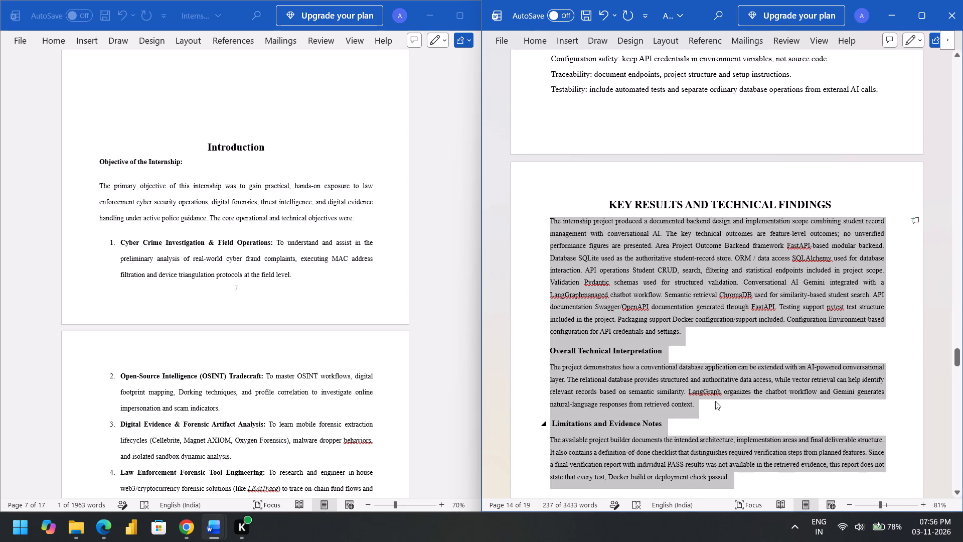
pyautogui.rightClick(700, 460)
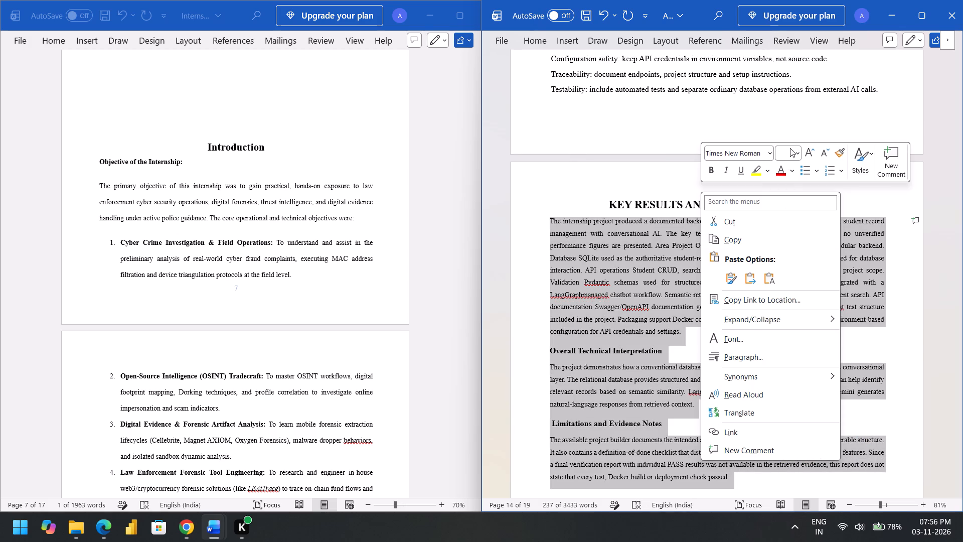
pyautogui.click(786, 157)
pyautogui.write('12')
pyautogui.press('Return')
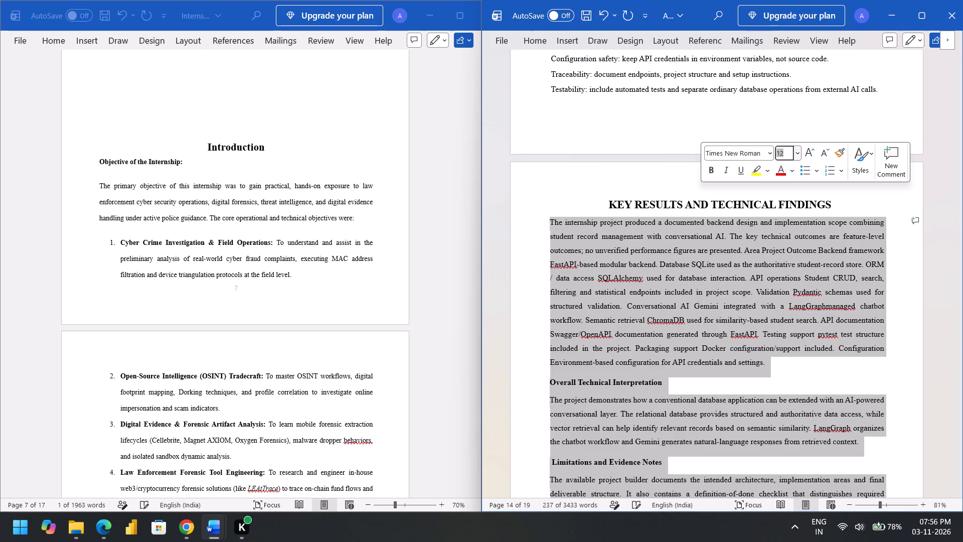
# Set the Overall Technical Interpretation subheading to 14 pt.
pyautogui.scroll(-2, 634, 277)
pyautogui.click(545, 282)
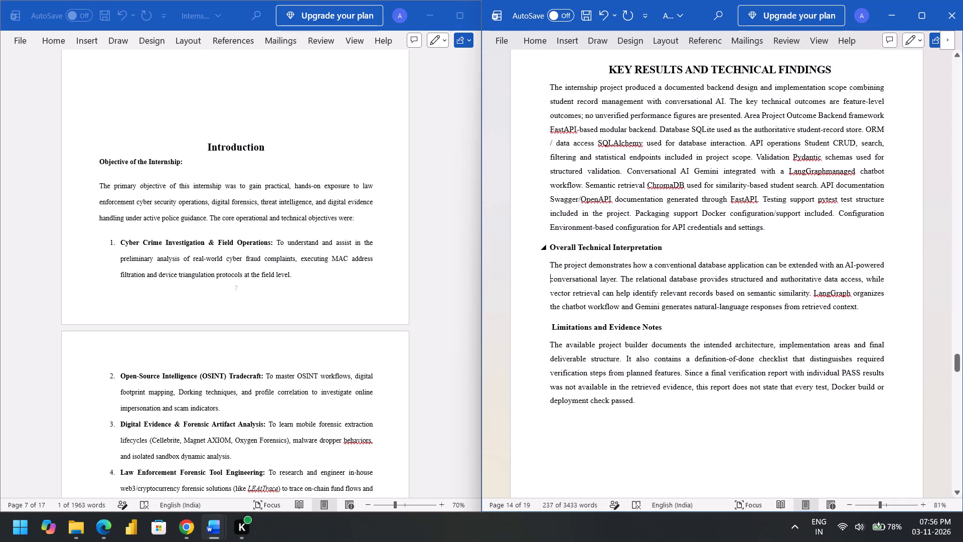
pyautogui.moveTo(551, 244); pyautogui.dragTo(649, 248)
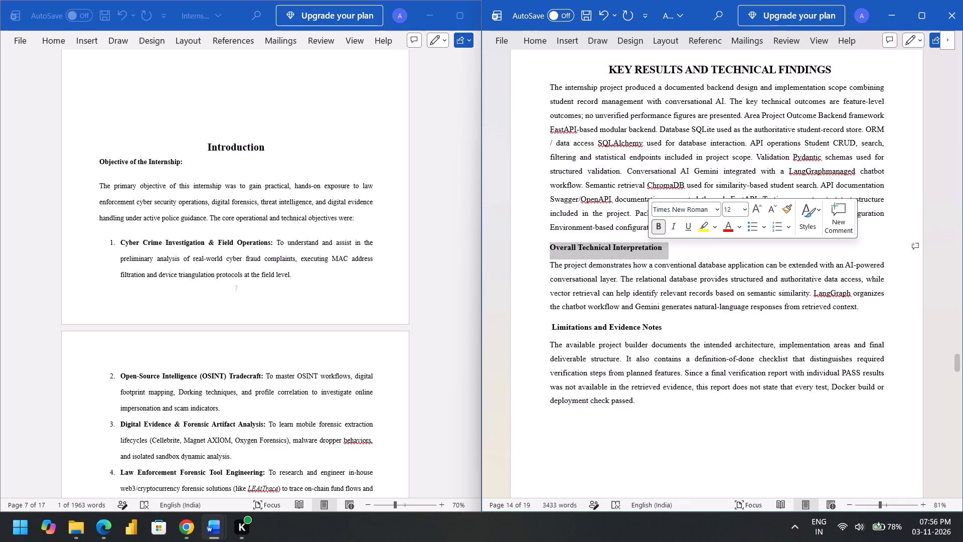
pyautogui.doubleClick(736, 210)
pyautogui.press('BackSpace')
pyautogui.press('4')
pyautogui.press('Return')
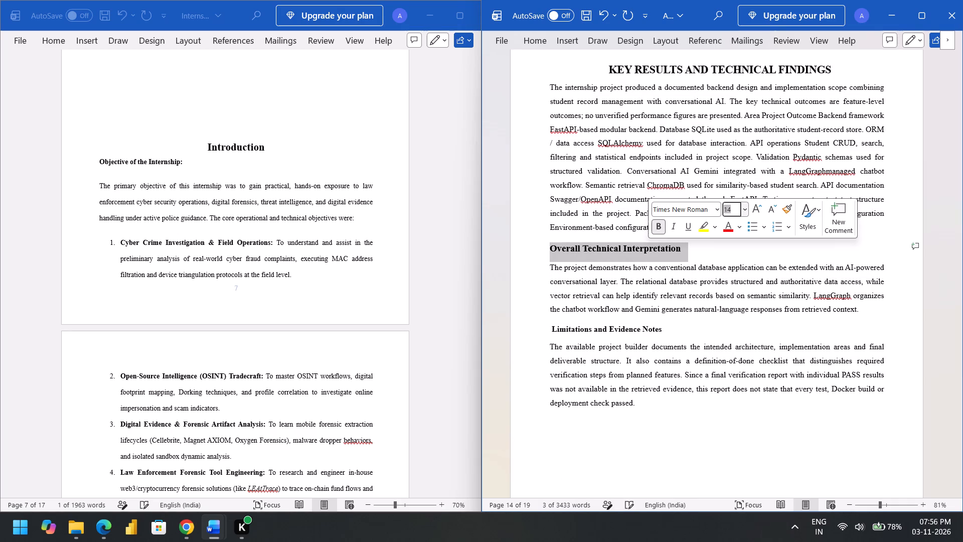
# Set the Limitations and Evidence Notes subheading to 14 pt.
pyautogui.moveTo(552, 329); pyautogui.dragTo(556, 328)
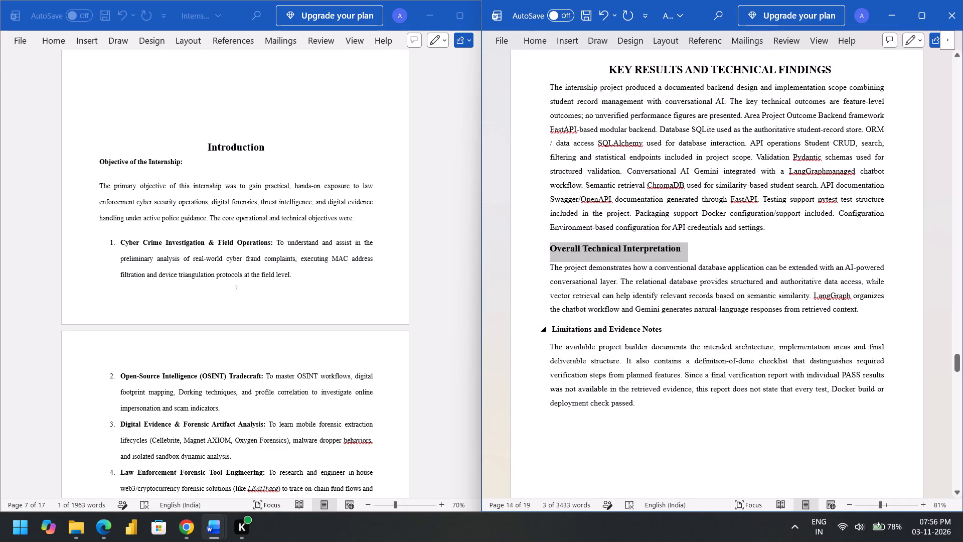
pyautogui.moveTo(556, 328); pyautogui.dragTo(655, 327)
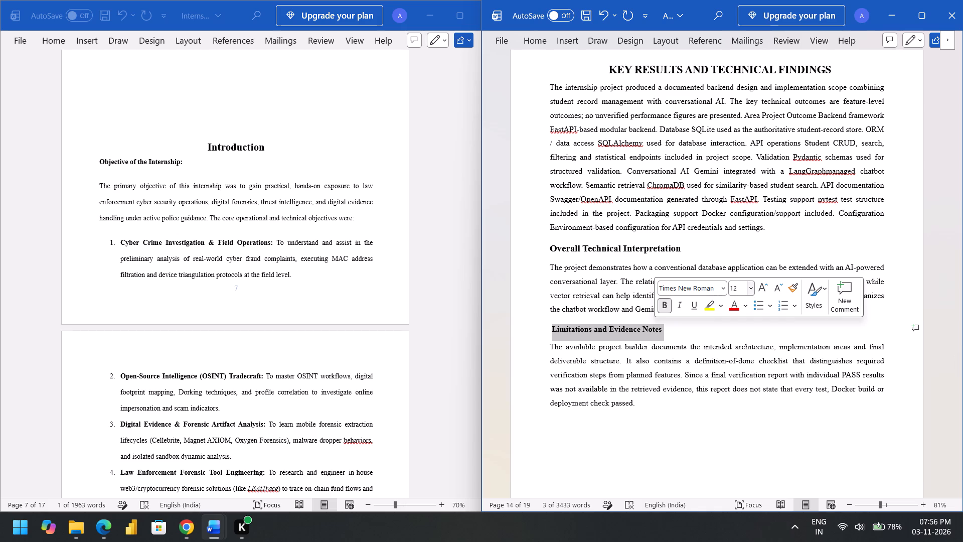
pyautogui.doubleClick(745, 285)
pyautogui.press('BackSpace')
pyautogui.press('4')
pyautogui.press('Return')
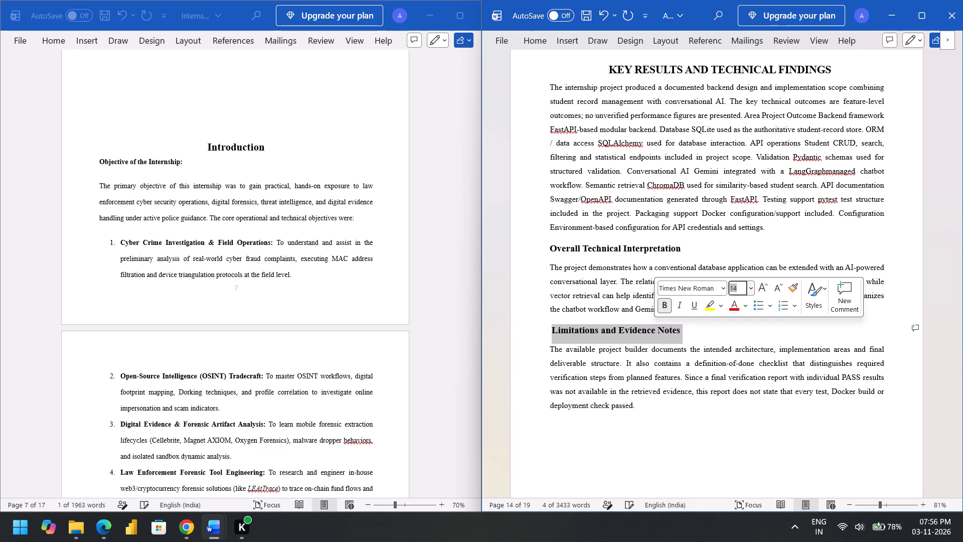
pyautogui.click(680, 387)
# Delete the surplus blank lines above the 8. CHALLENGES FACED heading.
pyautogui.scroll(-6, 680, 387)
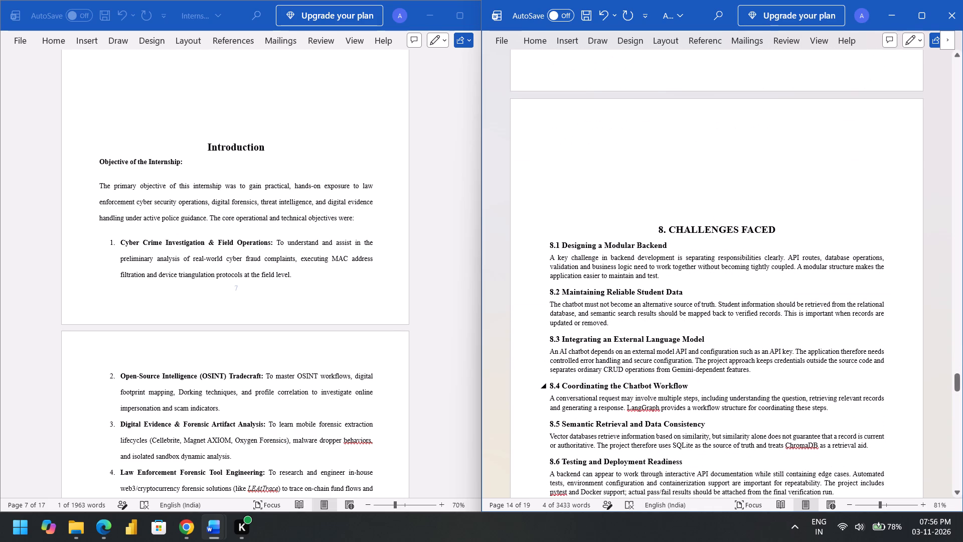
pyautogui.moveTo(704, 205); pyautogui.dragTo(700, 129)
pyautogui.press('BackSpace')
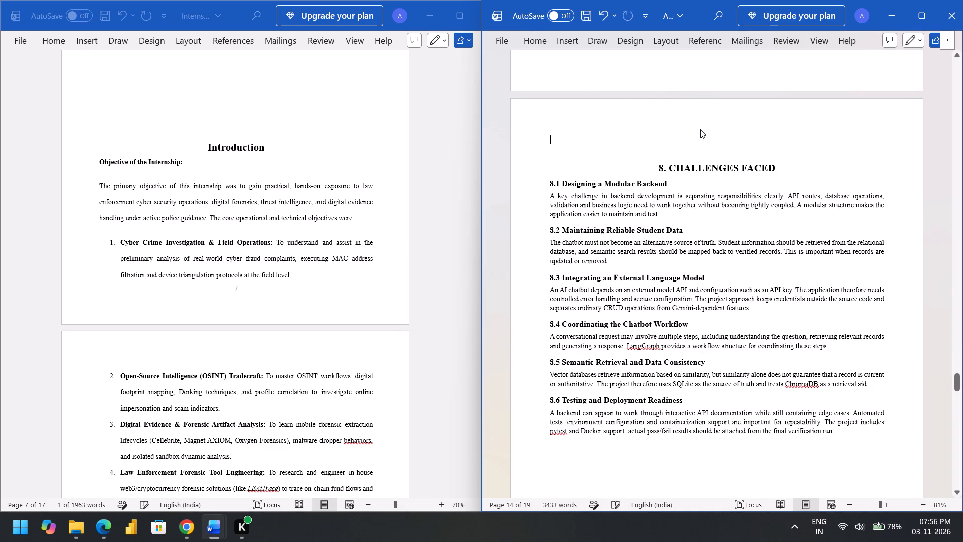
pyautogui.press('BackSpace')
pyautogui.press('BackSpace')
pyautogui.press('BackSpace')
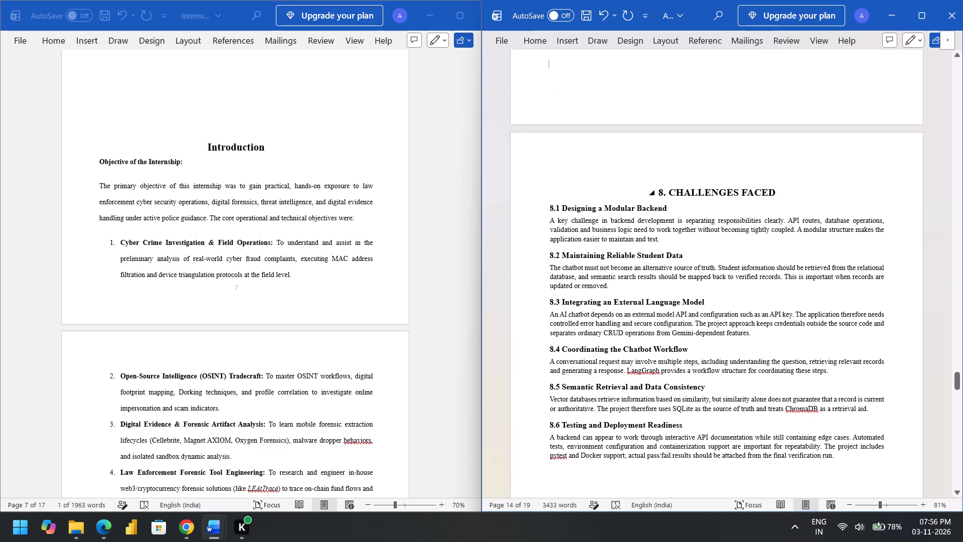
# Delete the number "8." in front of the CHALLENGES FACED heading.
pyautogui.moveTo(669, 193); pyautogui.dragTo(659, 193)
pyautogui.press('BackSpace')
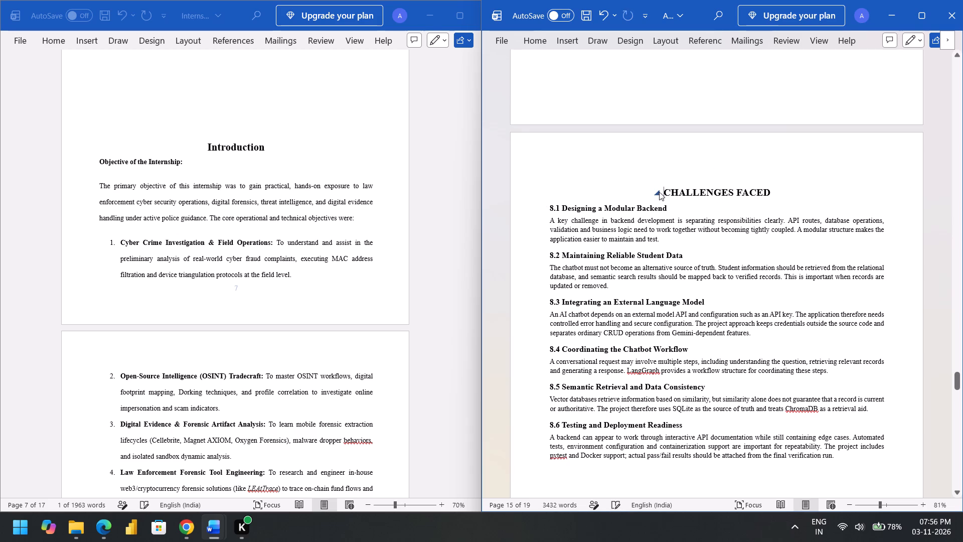
# Set the CHALLENGES FACED heading to 16 pt.
pyautogui.moveTo(665, 191); pyautogui.dragTo(773, 190)
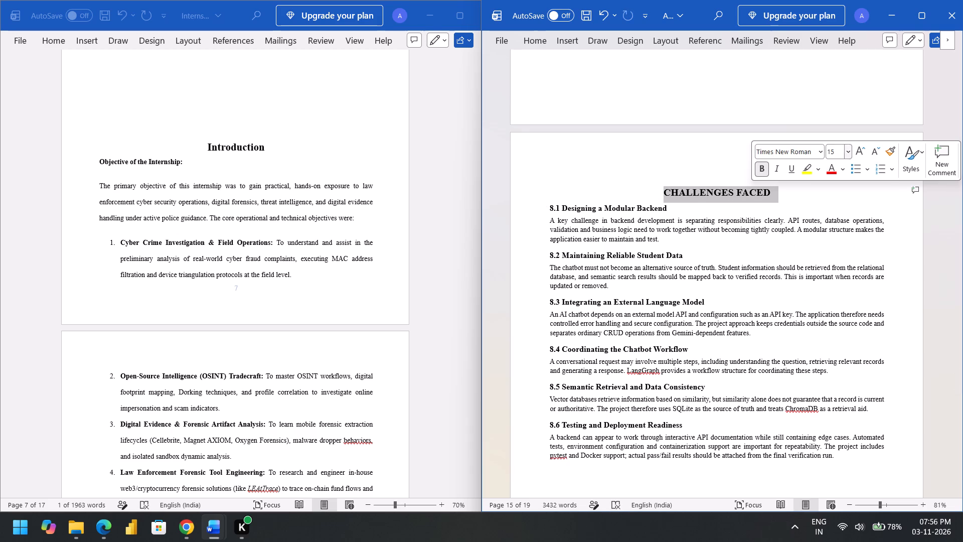
pyautogui.click(838, 150)
pyautogui.press('BackSpace')
pyautogui.write('16')
pyautogui.press('Return')
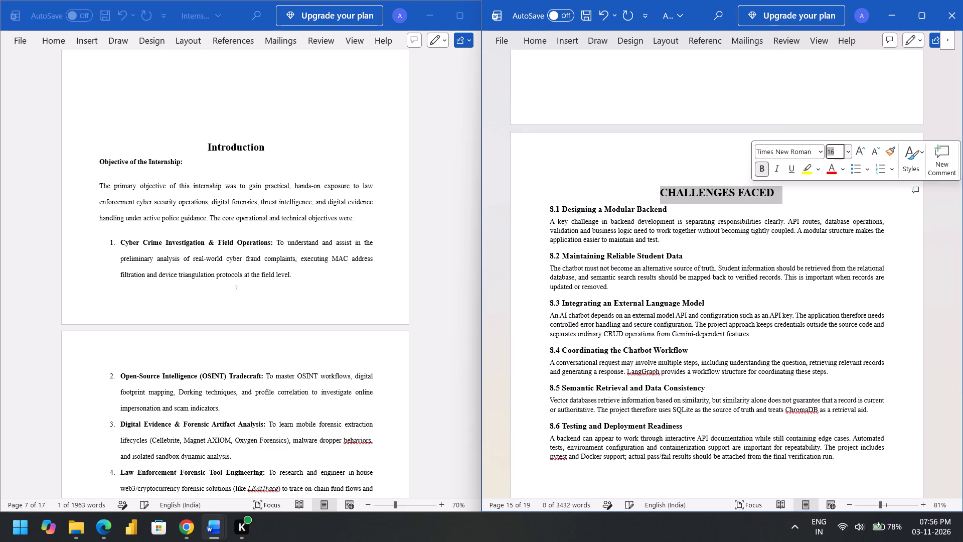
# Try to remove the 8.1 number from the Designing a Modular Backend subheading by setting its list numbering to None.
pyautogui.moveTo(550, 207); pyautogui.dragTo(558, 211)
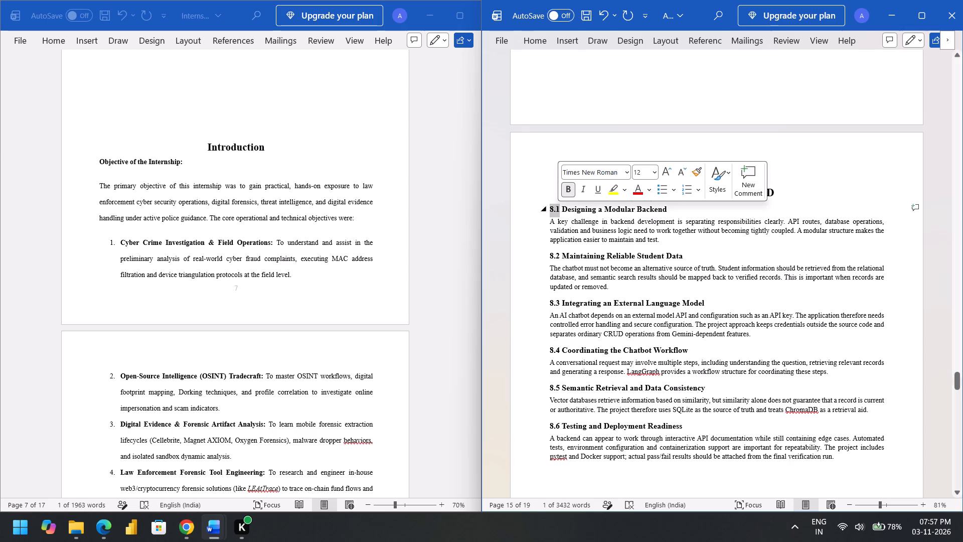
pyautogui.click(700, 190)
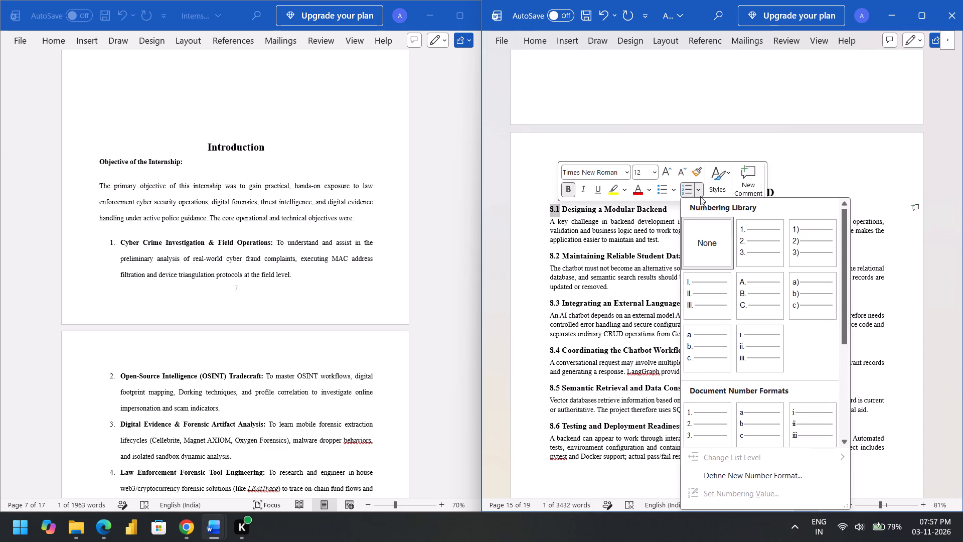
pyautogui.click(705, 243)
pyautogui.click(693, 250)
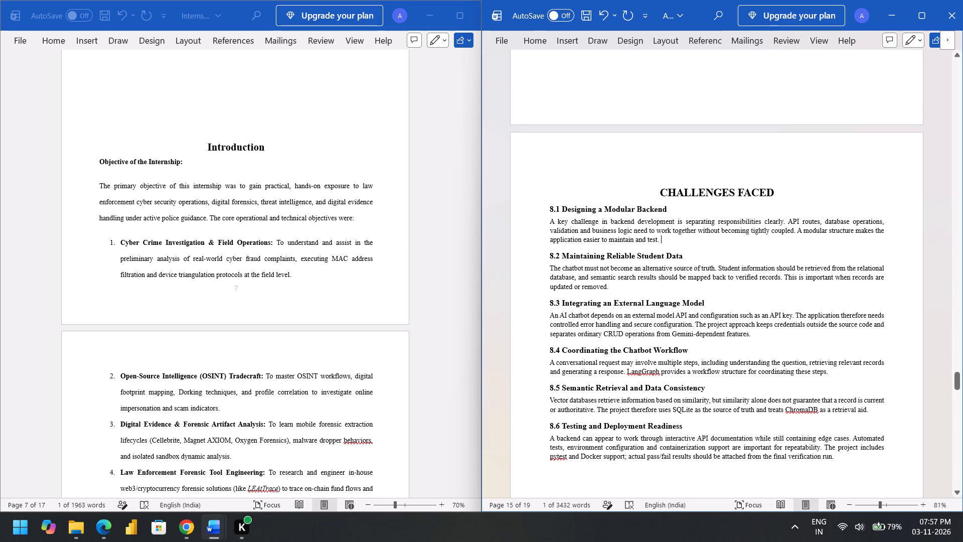
# Delete the numbers 8.1, 8.2 and 8.3 in front of the first three subheadings under CHALLENGES FACED.
pyautogui.click(558, 211)
pyautogui.press('BackSpace')
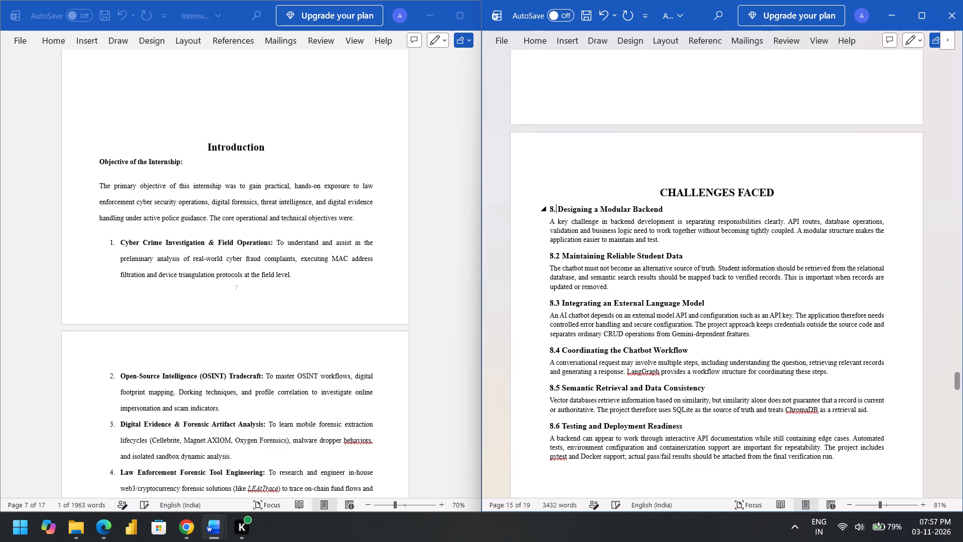
pyautogui.press('BackSpace')
pyautogui.press('BackSpace')
pyautogui.click(559, 254)
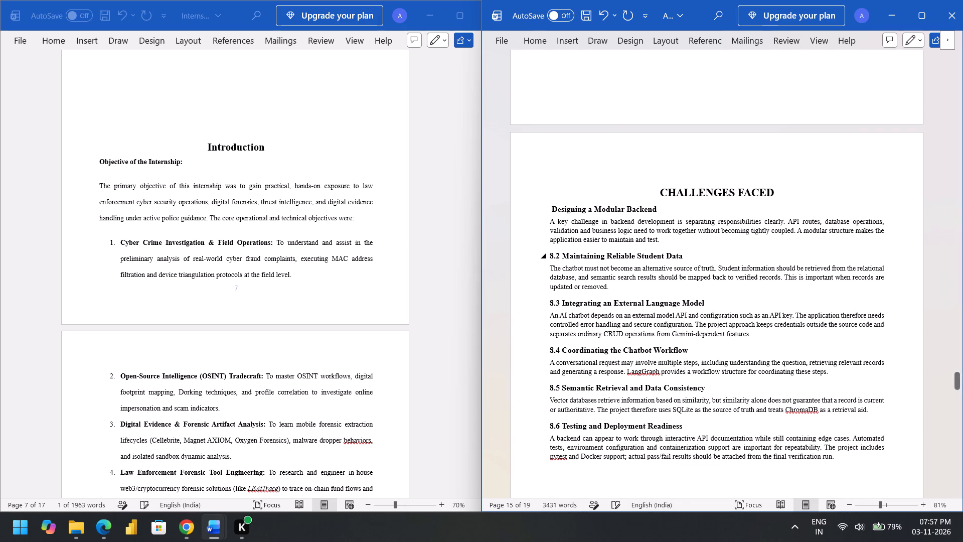
pyautogui.press('BackSpace')
pyautogui.press('BackSpace')
pyautogui.press('BackSpace')
pyautogui.click(558, 307)
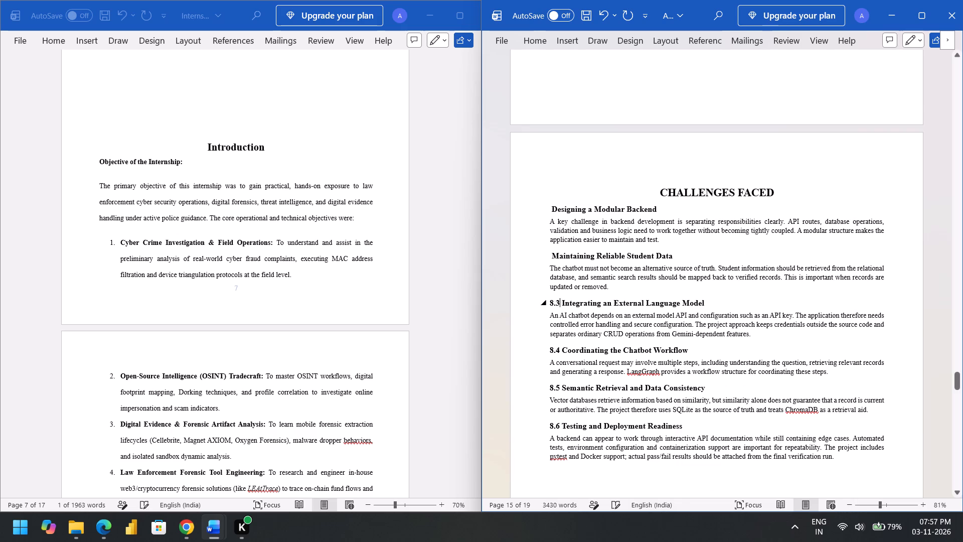
pyautogui.press('BackSpace')
pyautogui.press('BackSpace')
pyautogui.press('BackSpace')
# Delete the numbers 8.4, 8.5 and 8.6 in front of the remaining three subheadings under CHALLENGES FACED.
pyautogui.click(559, 350)
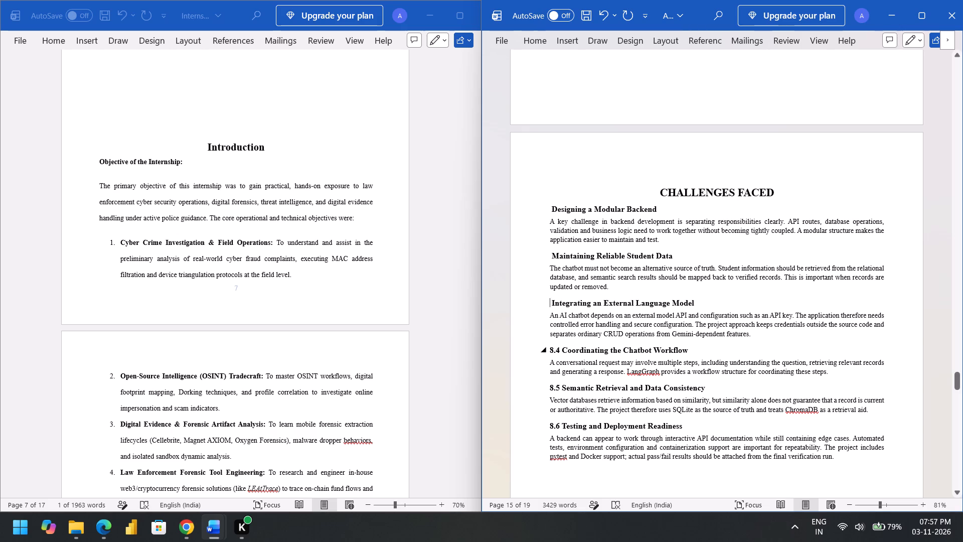
pyautogui.press('BackSpace')
pyautogui.press('BackSpace')
pyautogui.press('BackSpace')
pyautogui.scroll(-1, 559, 350)
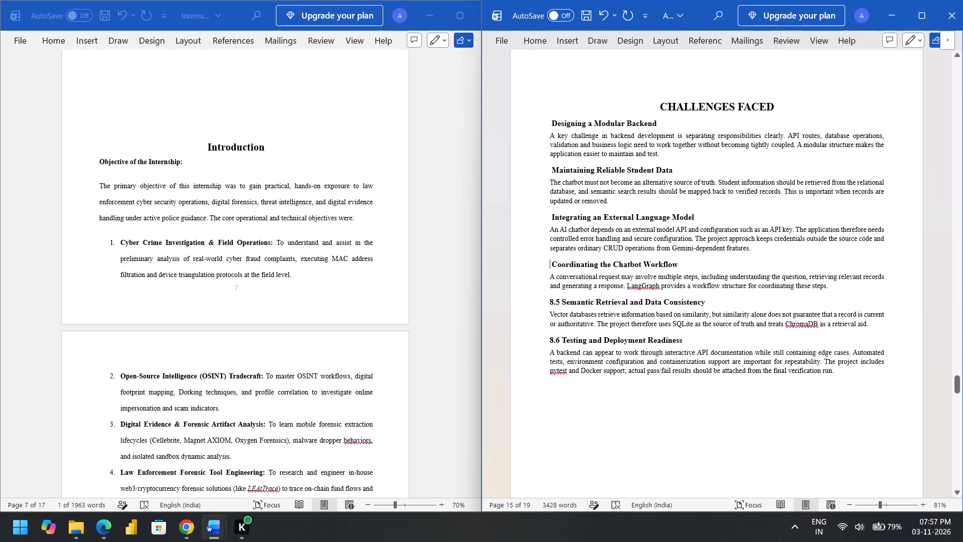
pyautogui.click(558, 301)
pyautogui.press('BackSpace')
pyautogui.press('BackSpace')
pyautogui.press('BackSpace')
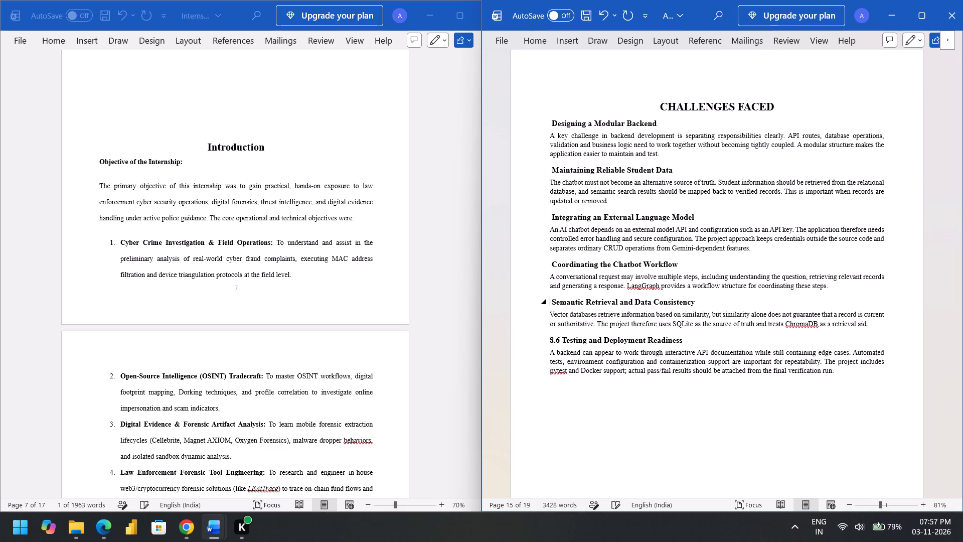
pyautogui.click(560, 337)
pyautogui.press('BackSpace')
pyautogui.press('BackSpace')
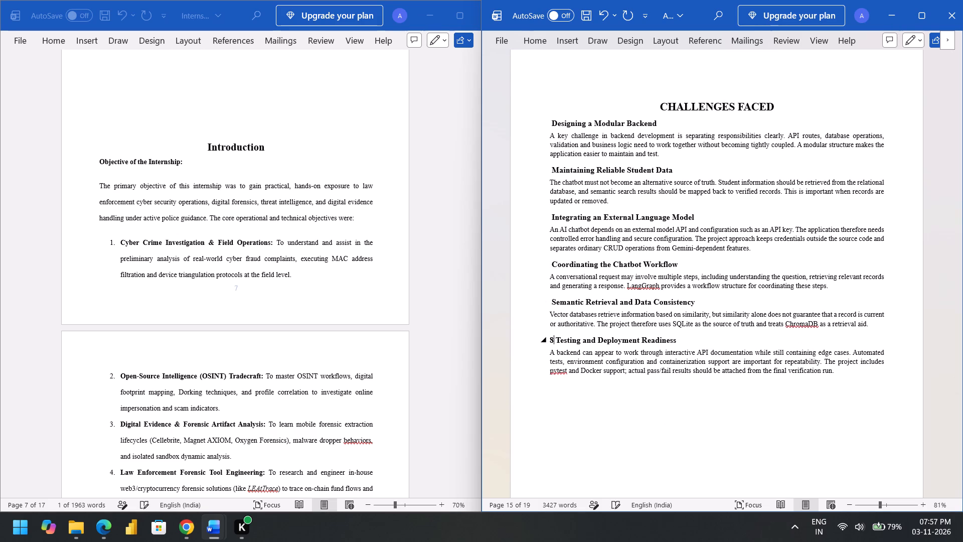
pyautogui.press('BackSpace')
# Set all subheadings and paragraphs below the CHALLENGES FACED heading to 12 pt.
pyautogui.moveTo(549, 125); pyautogui.dragTo(662, 164)
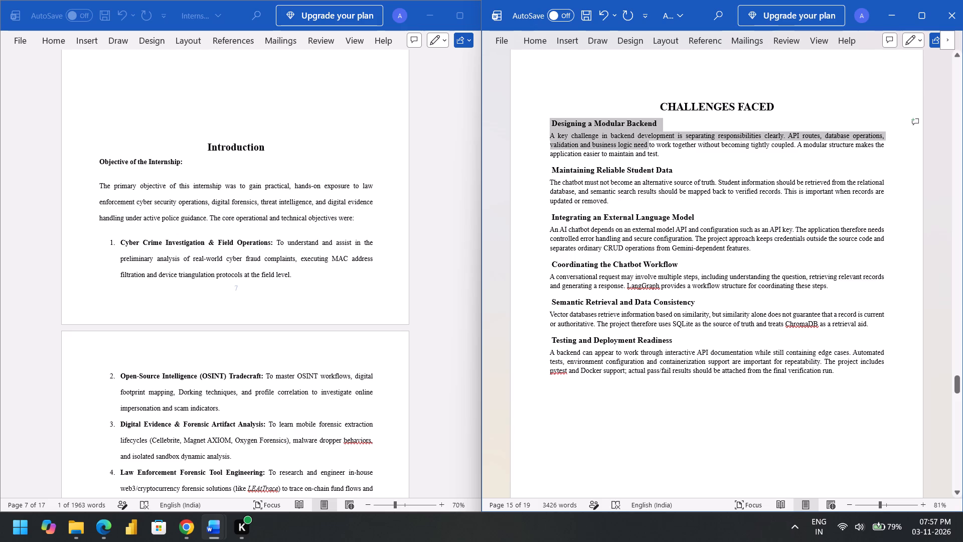
pyautogui.moveTo(662, 164); pyautogui.dragTo(910, 368)
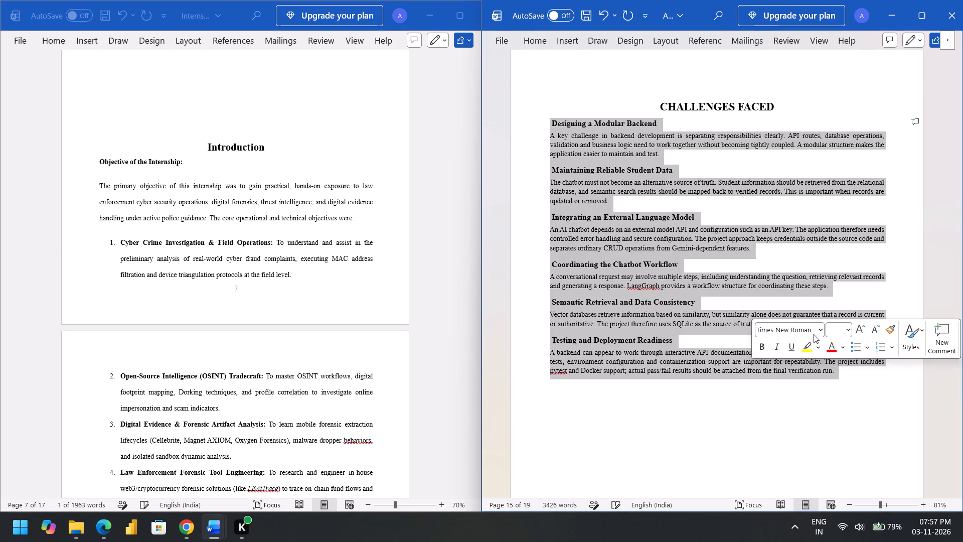
pyautogui.click(835, 331)
pyautogui.write('12')
pyautogui.press('Return')
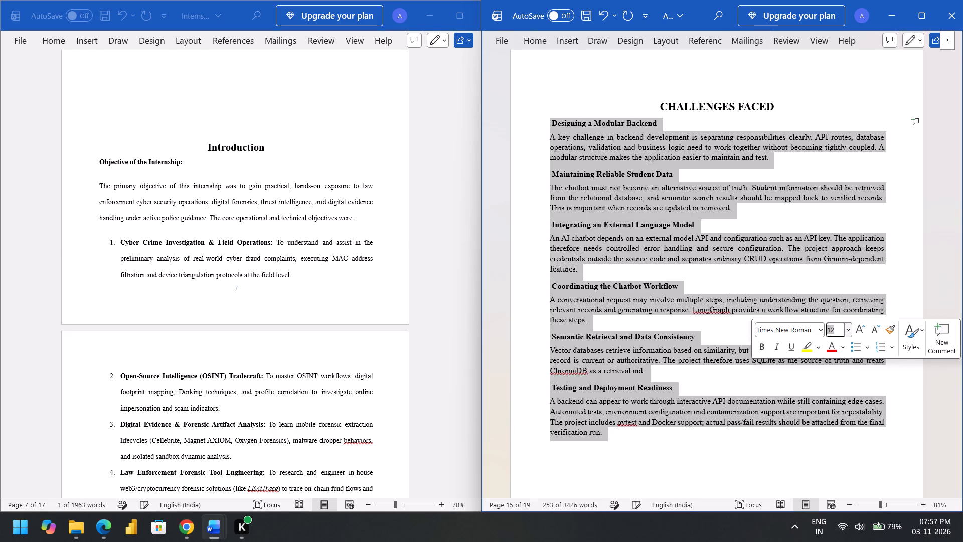
# Set the line spacing of the selected CHALLENGES FACED text to Multiple at 1.5.
pyautogui.rightClick(576, 153)
pyautogui.click(623, 316)
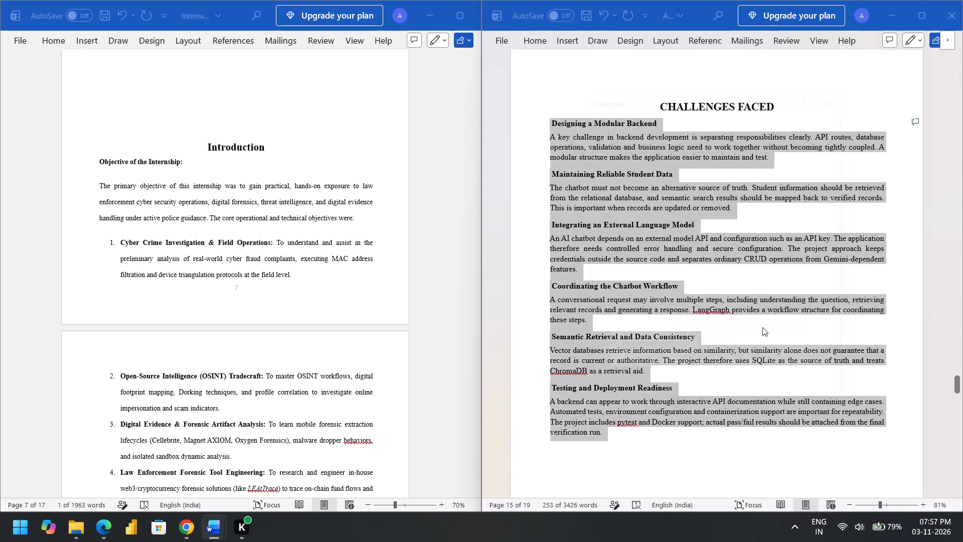
pyautogui.click(852, 280)
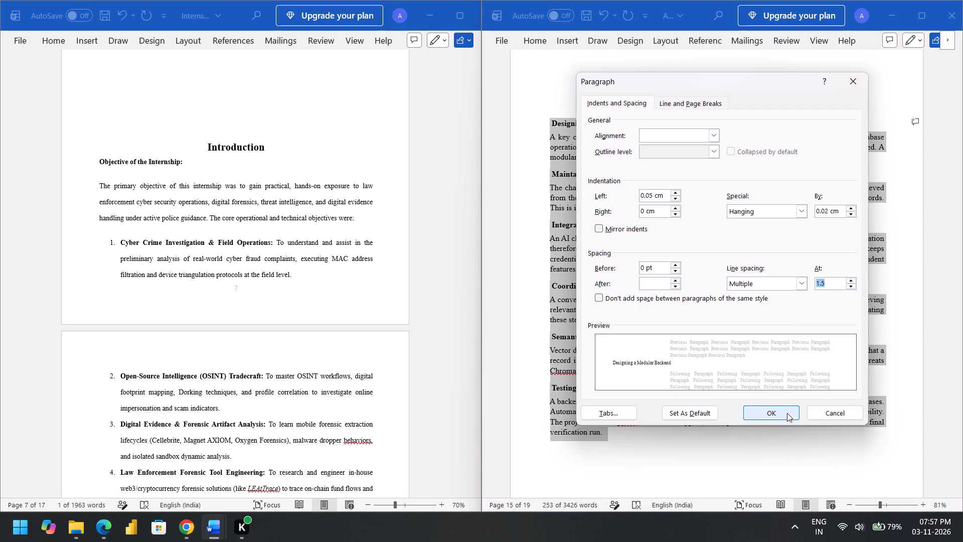
pyautogui.click(786, 414)
# Remove the leading space from the Designing a Modular Backend subheading and set it to 14 pt.
pyautogui.scroll(-3, 786, 414)
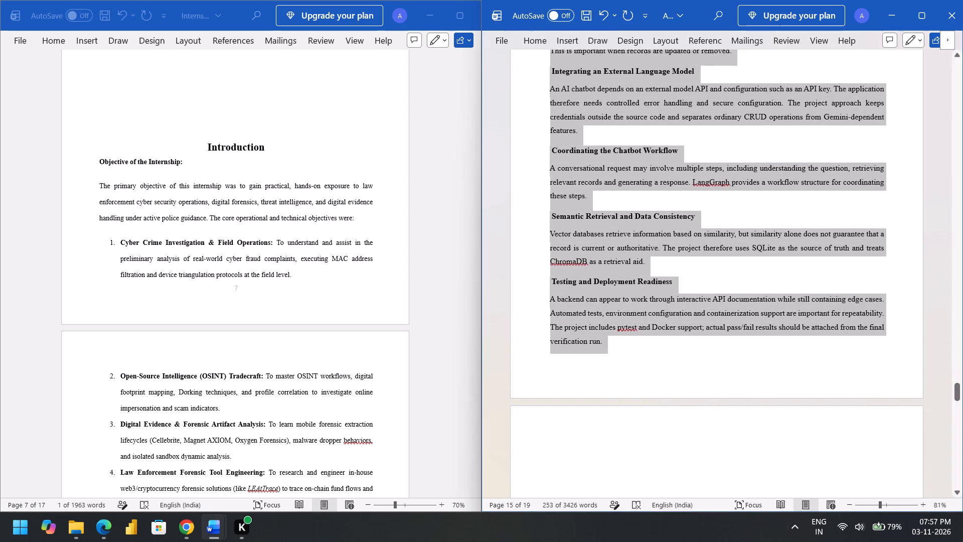
pyautogui.scroll(3, 724, 365)
pyautogui.click(585, 164)
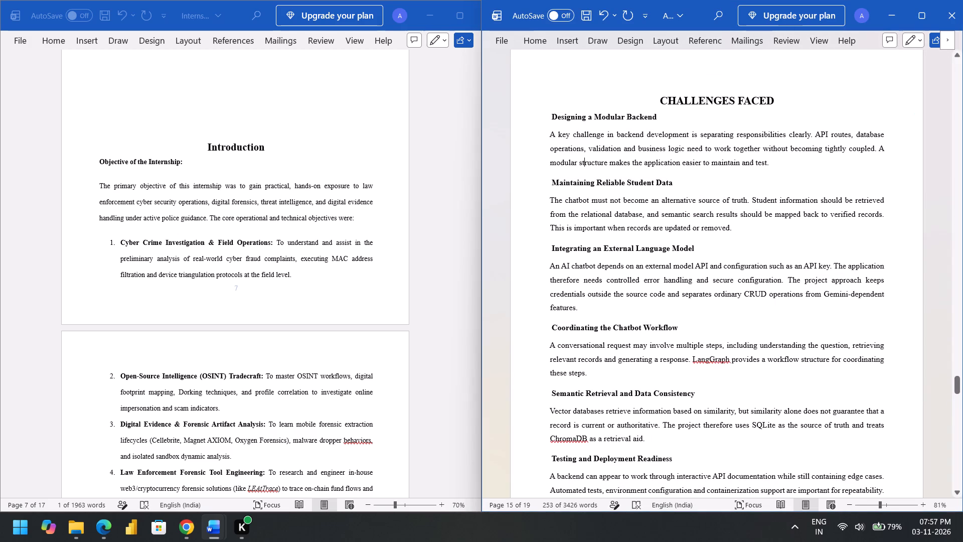
pyautogui.click(551, 116)
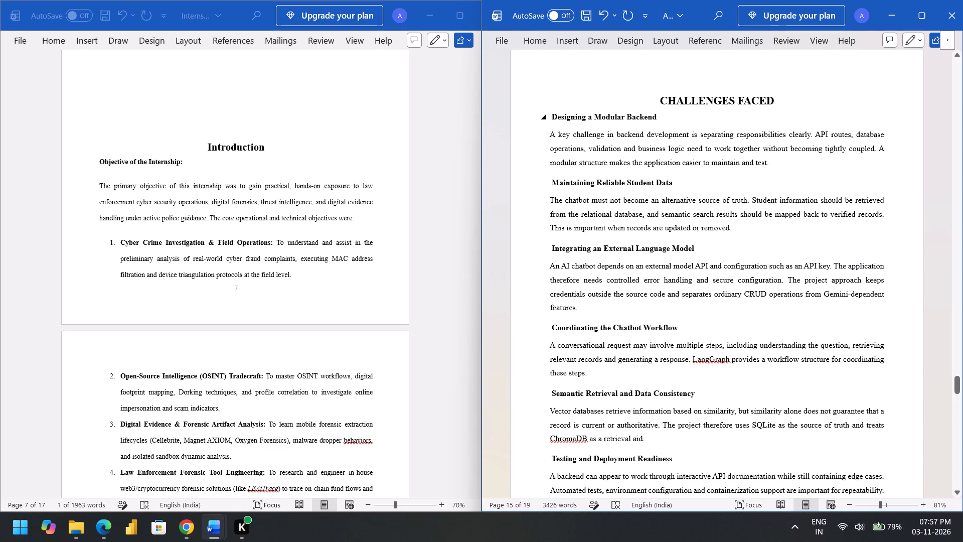
pyautogui.press('BackSpace')
pyautogui.moveTo(551, 113); pyautogui.dragTo(639, 116)
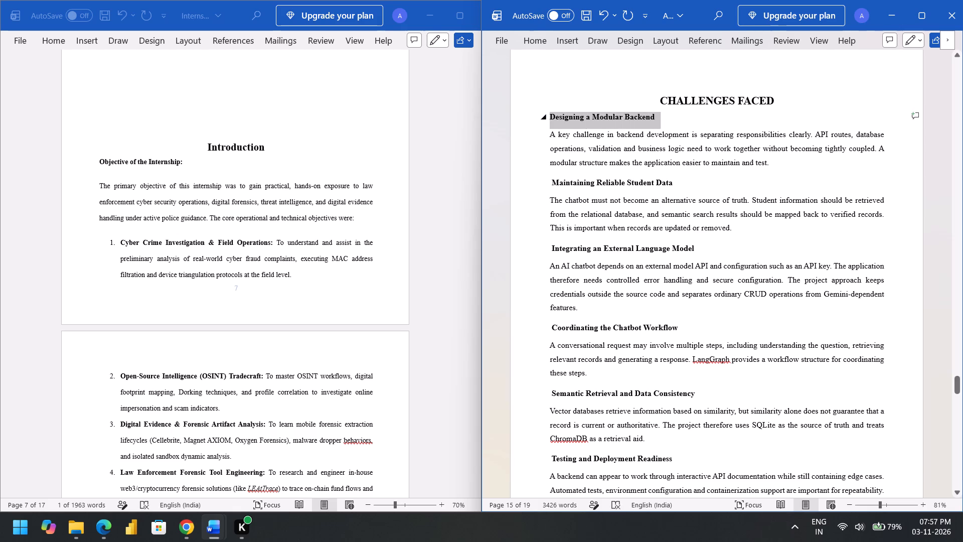
pyautogui.moveTo(639, 116); pyautogui.dragTo(643, 116)
pyautogui.click(730, 78)
pyautogui.press('BackSpace')
pyautogui.write('14')
pyautogui.press('Return')
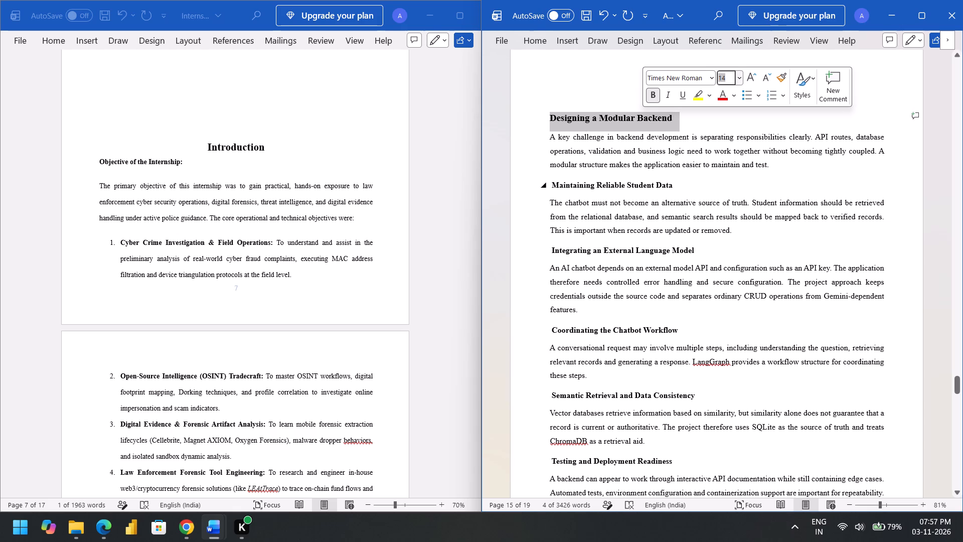
# Set the Maintaining Reliable Student Data subheading to 14 pt and remove its leading space.
pyautogui.moveTo(551, 185); pyautogui.dragTo(665, 185)
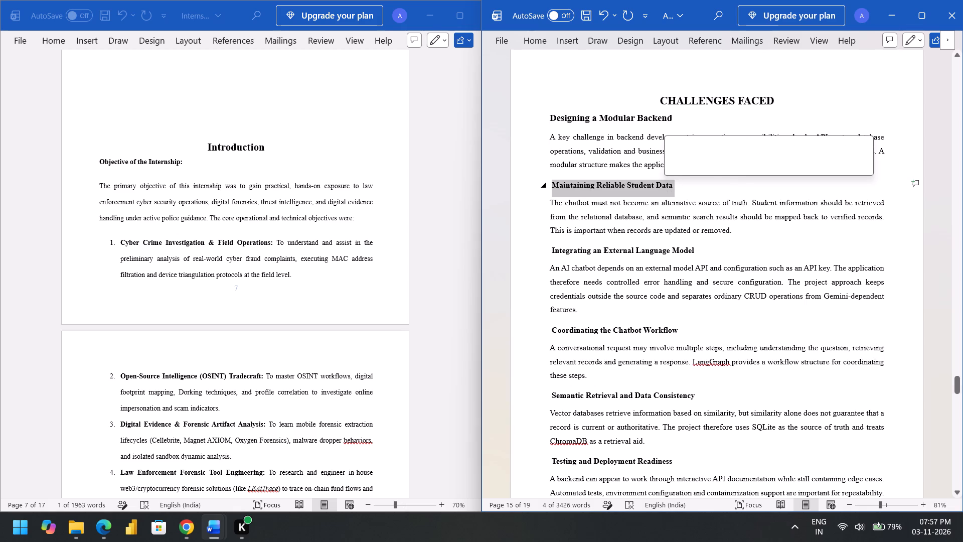
pyautogui.click(752, 144)
pyautogui.press('BackSpace')
pyautogui.write('12')
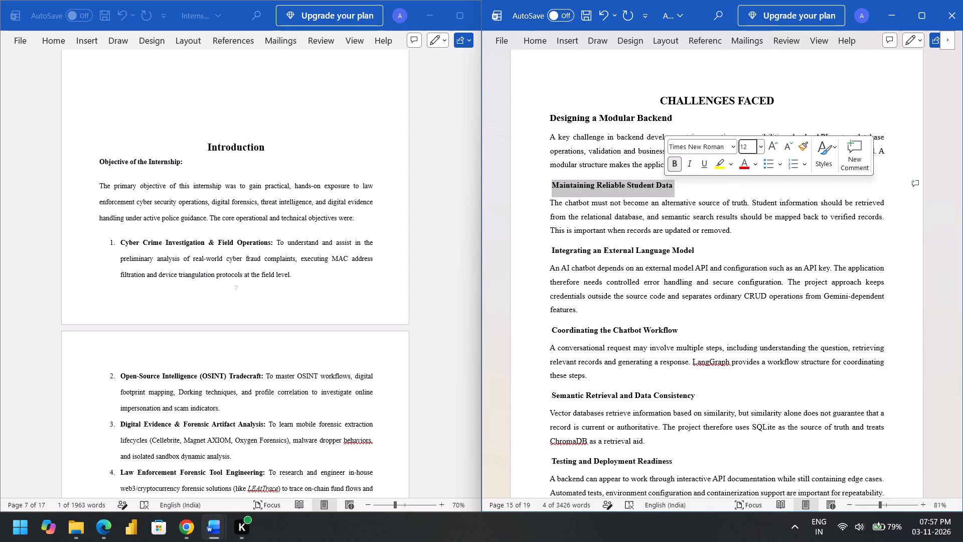
pyautogui.press('BackSpace')
pyautogui.press('4')
pyautogui.press('Return')
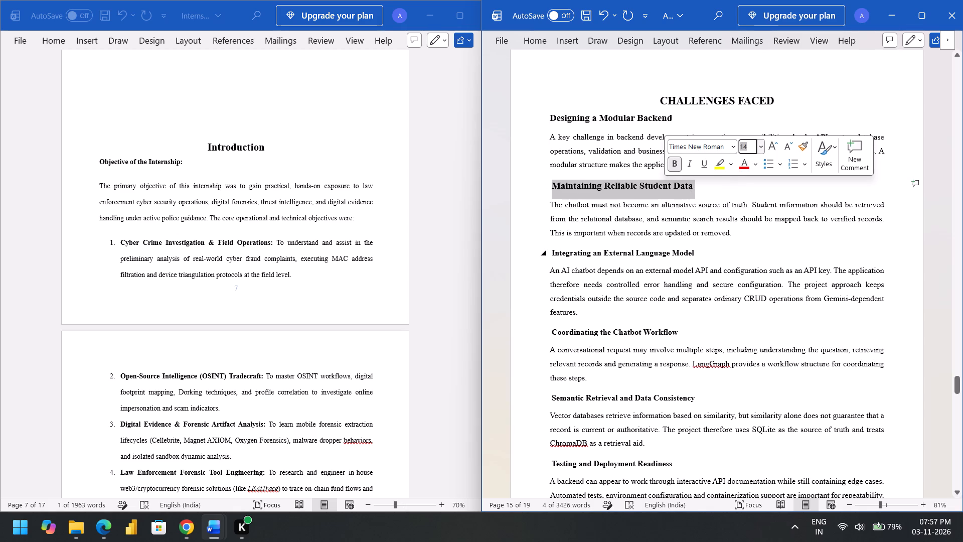
pyautogui.click(561, 195)
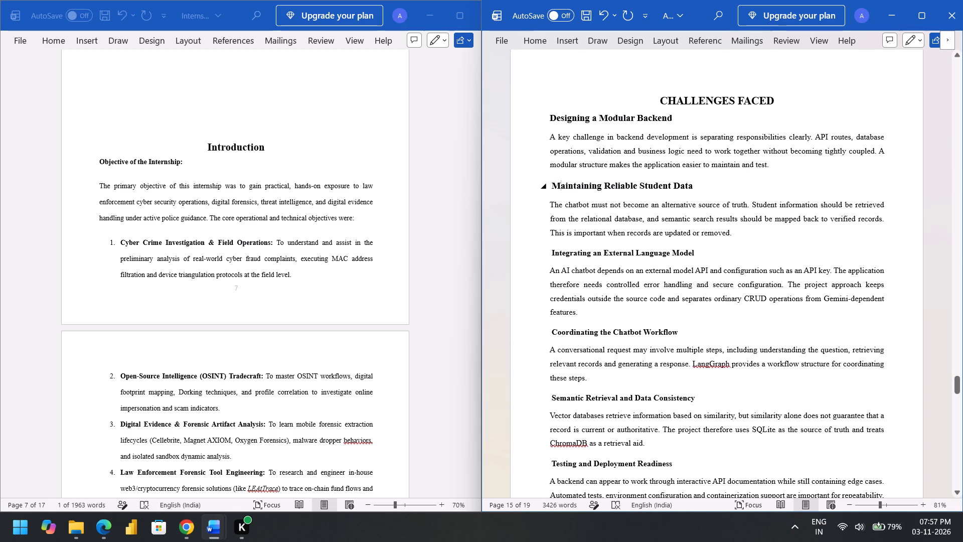
pyautogui.press('Left')
pyautogui.press('BackSpace')
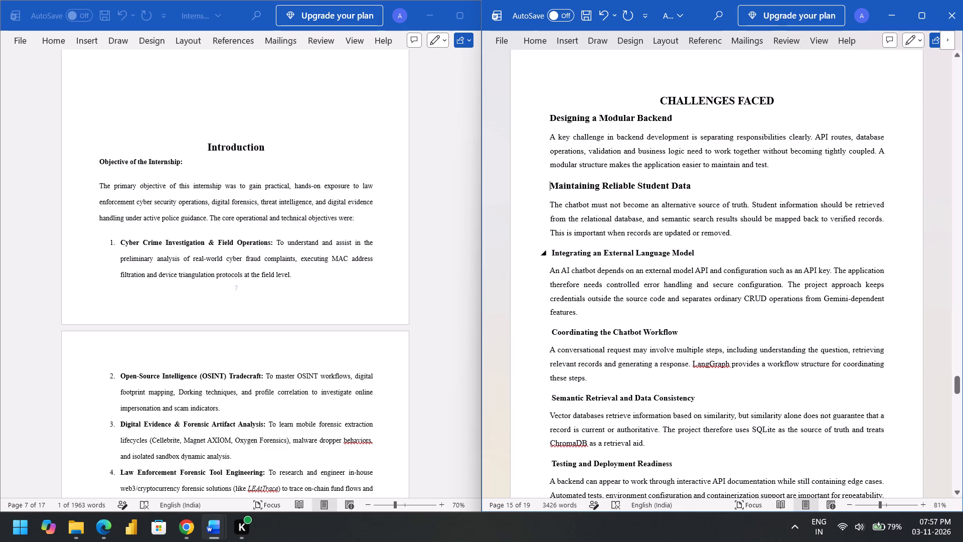
pyautogui.click(552, 252)
pyautogui.press('BackSpace')
pyautogui.click(552, 252)
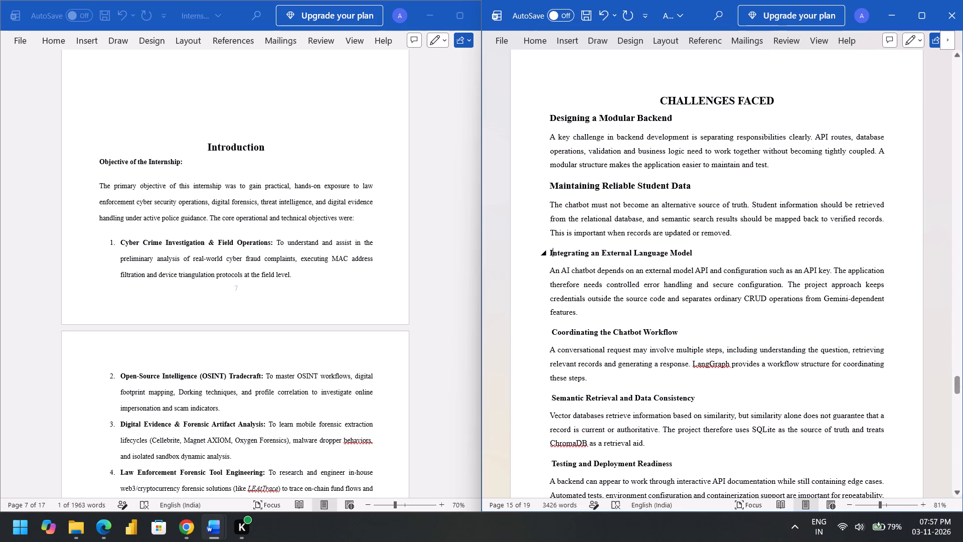
pyautogui.moveTo(550, 253); pyautogui.dragTo(683, 251)
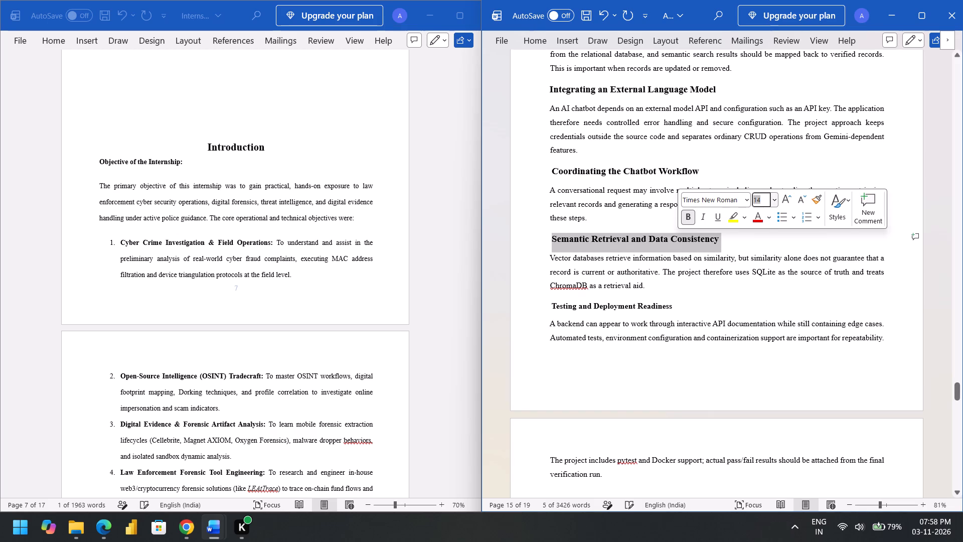
pyautogui.click(552, 246)
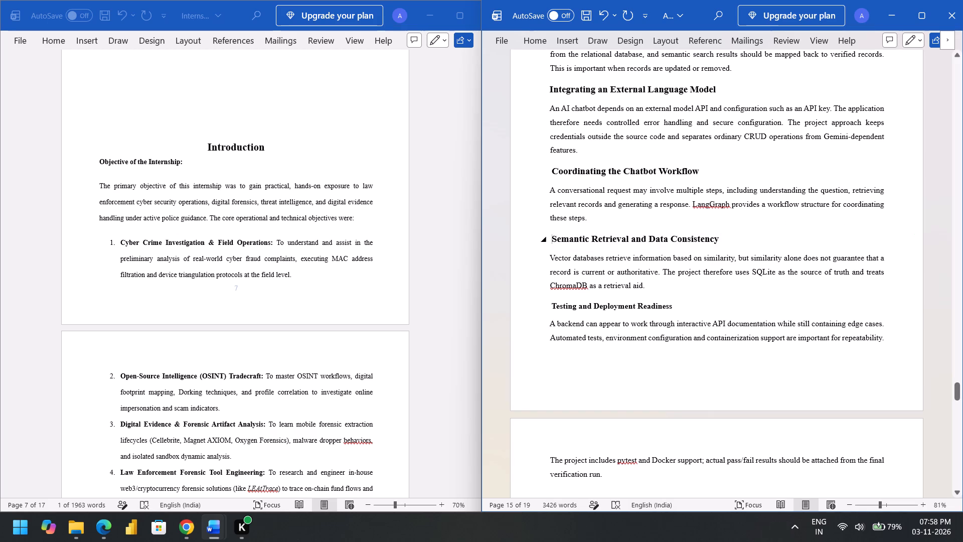
pyautogui.press('BackSpace')
# Set the Testing and Deployment Readiness subheading to 14 pt and remove its leading space.
pyautogui.moveTo(551, 304); pyautogui.dragTo(635, 301)
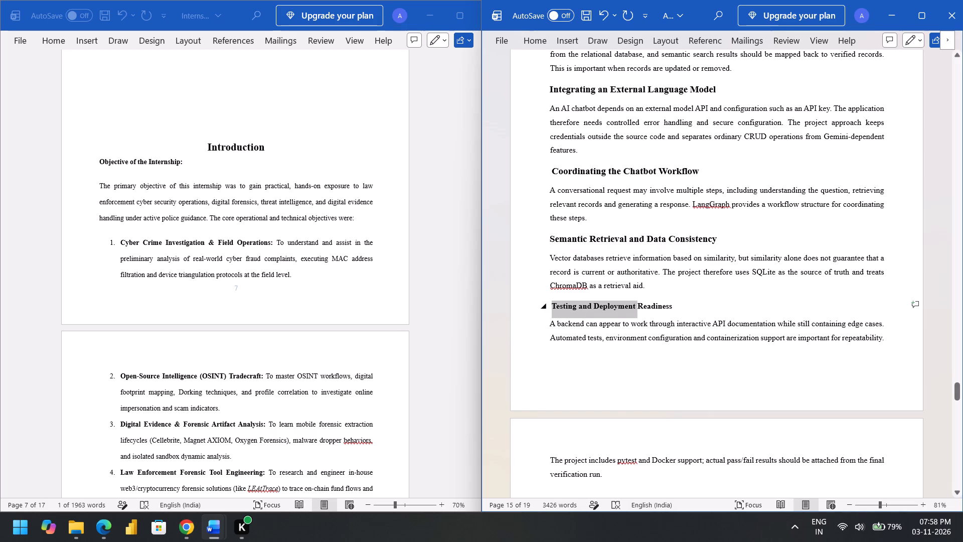
pyautogui.moveTo(635, 301); pyautogui.dragTo(657, 302)
pyautogui.click(744, 260)
pyautogui.press('BackSpace')
pyautogui.write('14')
pyautogui.press('Return')
pyautogui.click(578, 301)
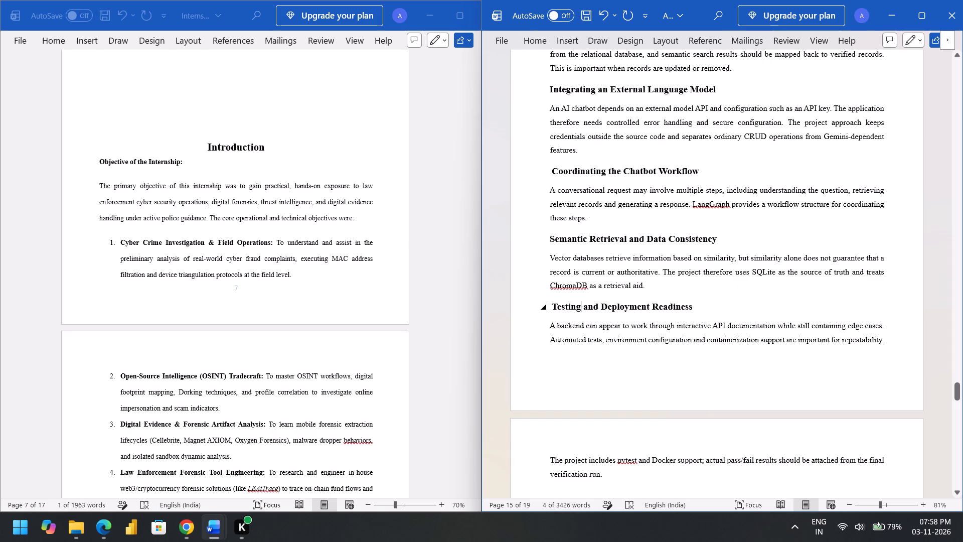
pyautogui.press('Left')
pyautogui.press('Left')
pyautogui.press('Left')
pyautogui.press('Left')
pyautogui.press('Left')
pyautogui.press('Left')
pyautogui.press('Left')
pyautogui.press('BackSpace')
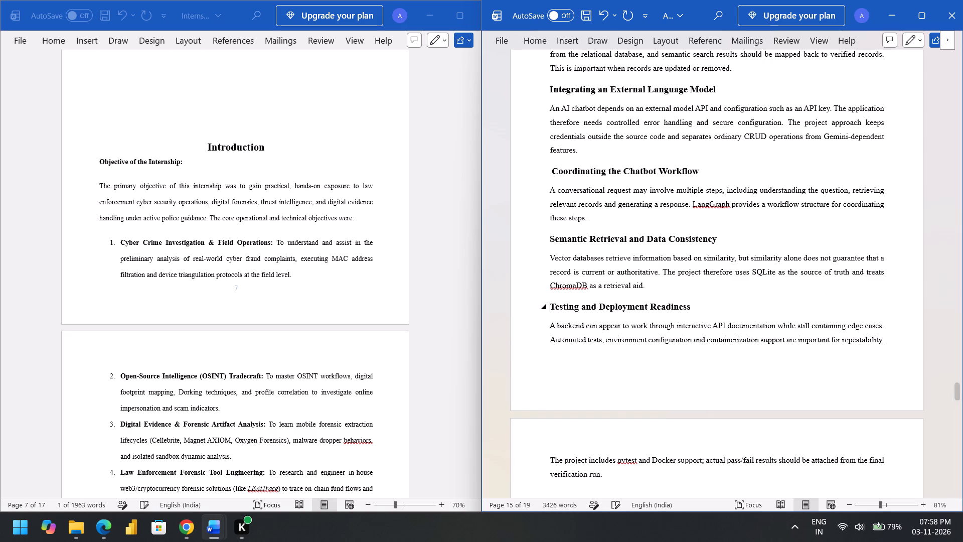
# Delete the empty lines above the CHALLENGES FACED heading so it sits nearer the top of its page.
pyautogui.scroll(-1, 569, 351)
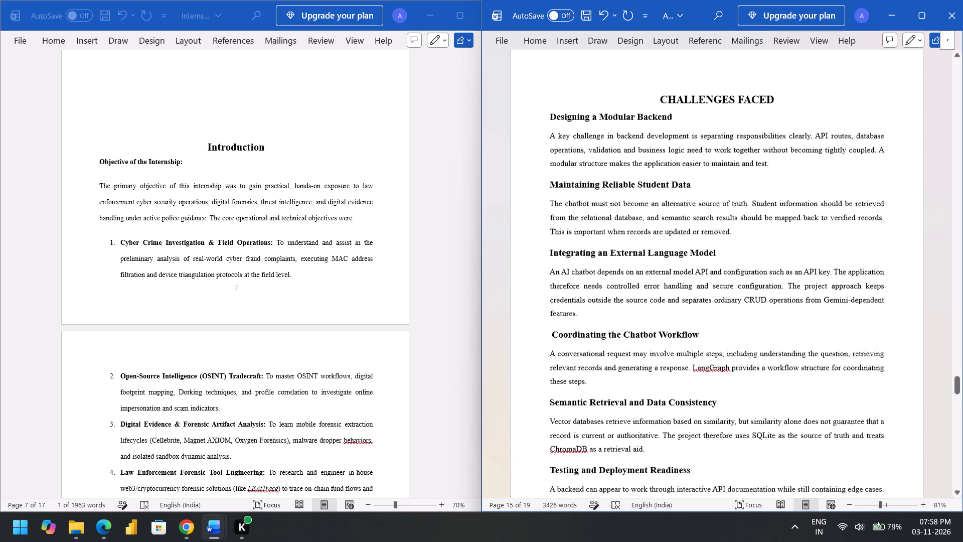
pyautogui.scroll(-1, 569, 351)
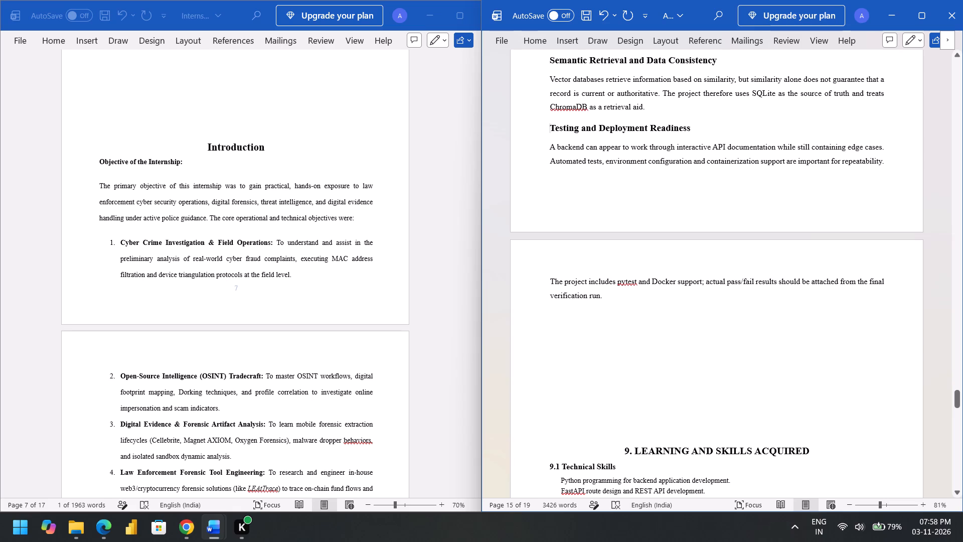
pyautogui.scroll(5, 560, 217)
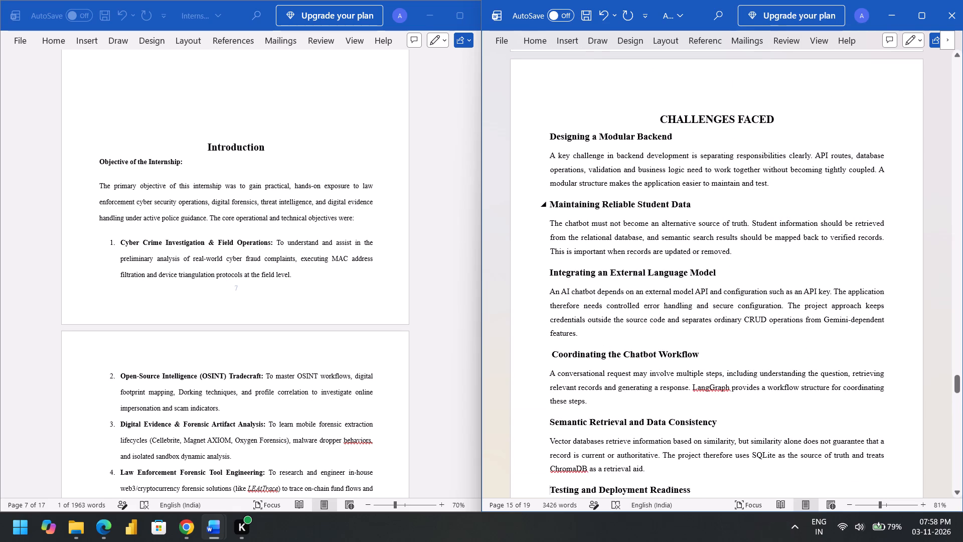
pyautogui.moveTo(548, 139); pyautogui.dragTo(622, 154)
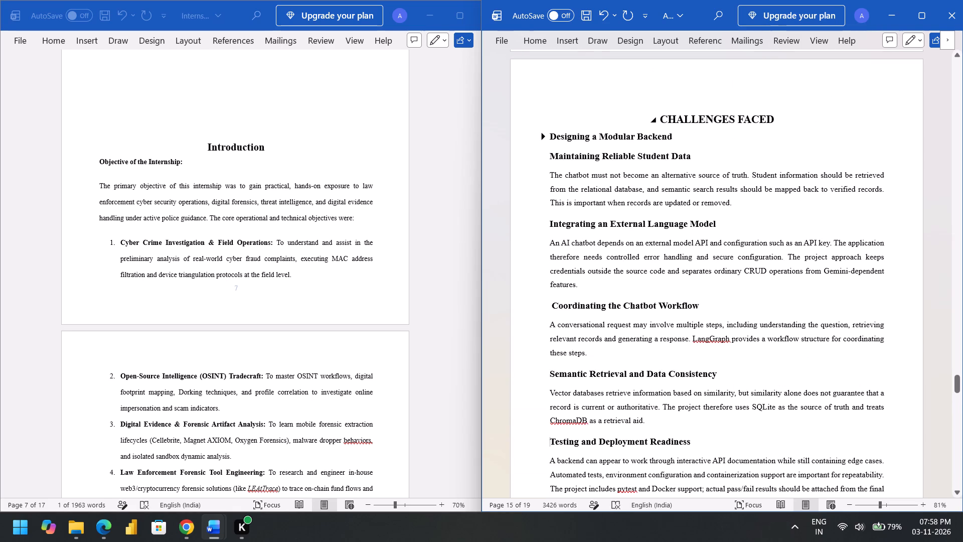
pyautogui.hotkey('ctrl', 'z')
pyautogui.click(674, 102)
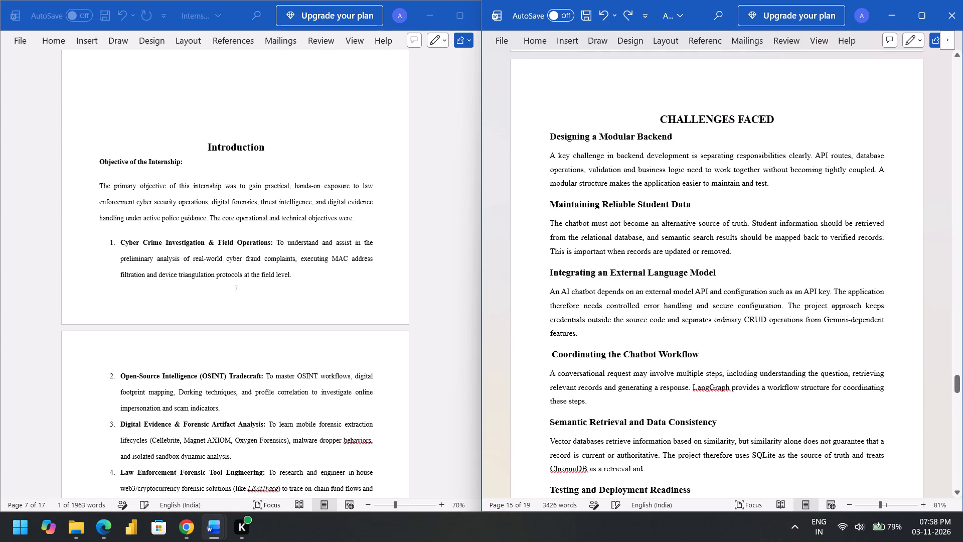
pyautogui.moveTo(674, 102); pyautogui.dragTo(671, 84)
pyautogui.moveTo(708, 95); pyautogui.dragTo(708, 69)
pyautogui.doubleClick(689, 82)
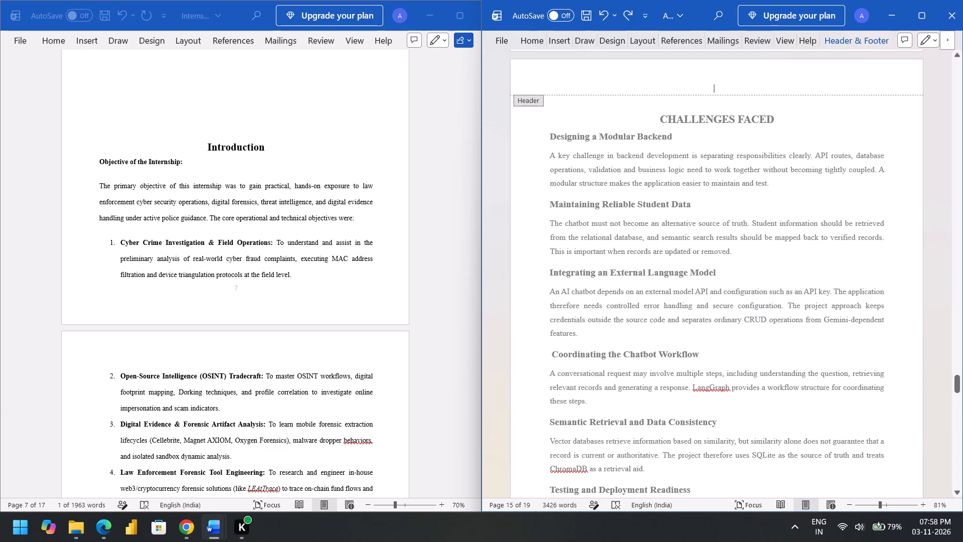
pyautogui.press('Escape')
pyautogui.click(685, 106)
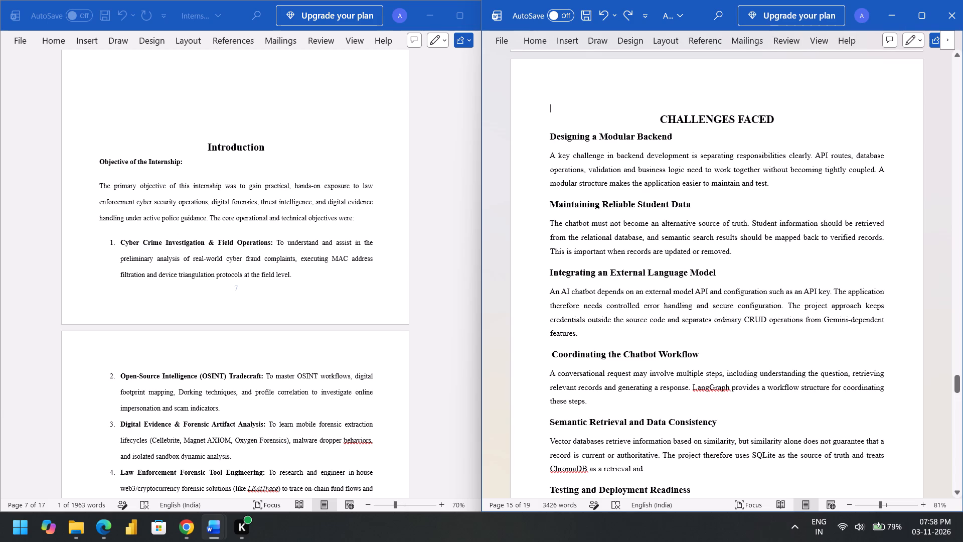
pyautogui.press('BackSpace')
pyautogui.press('BackSpace')
pyautogui.press('BackSpace')
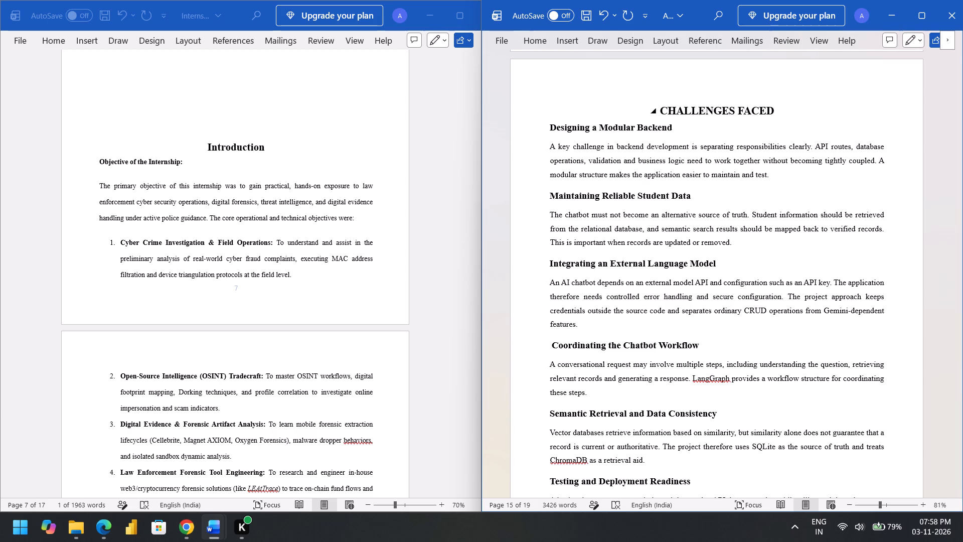
pyautogui.hscroll(1, 690, 179)
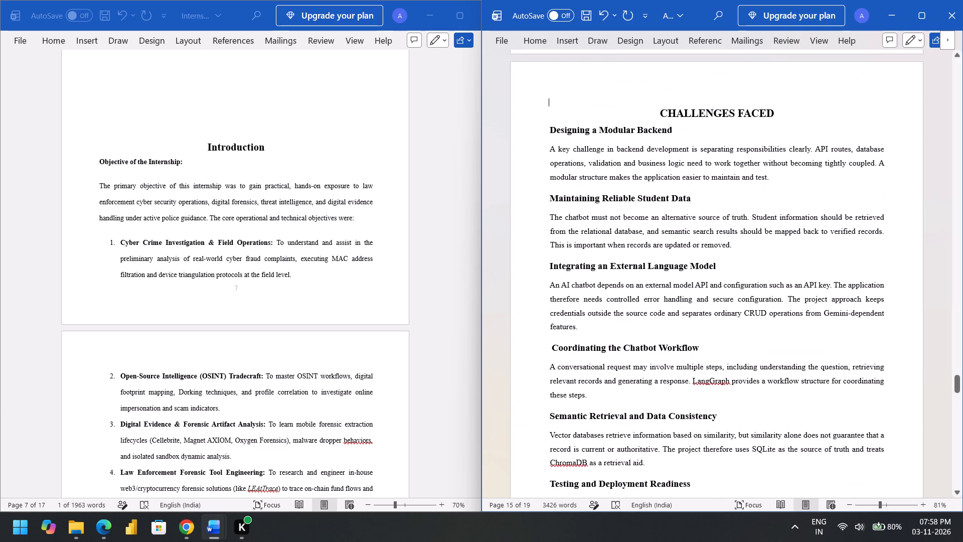
pyautogui.press('BackSpace')
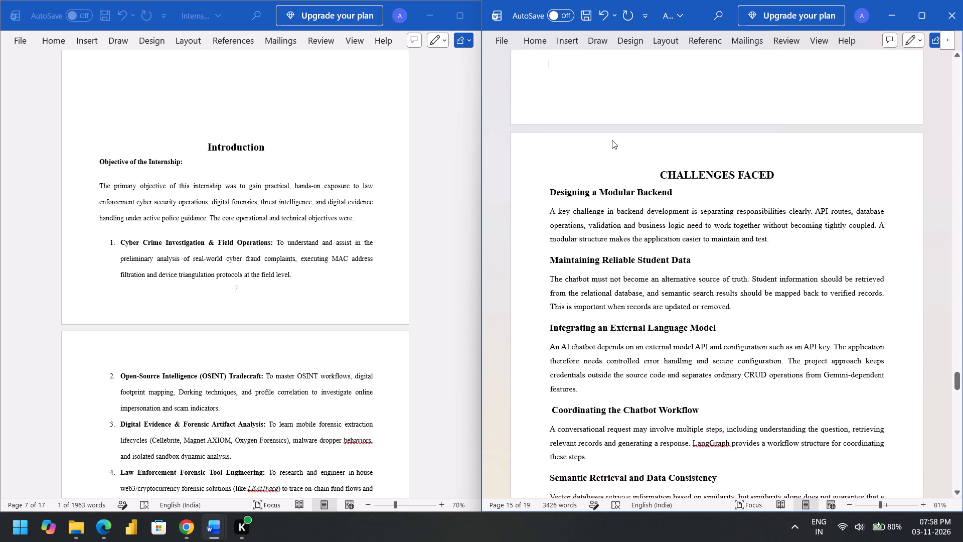
# Delete the empty lines above the 9. LEARNING AND SKILLS ACQUIRED heading so it starts at the top of its page.
pyautogui.scroll(-6, 612, 209)
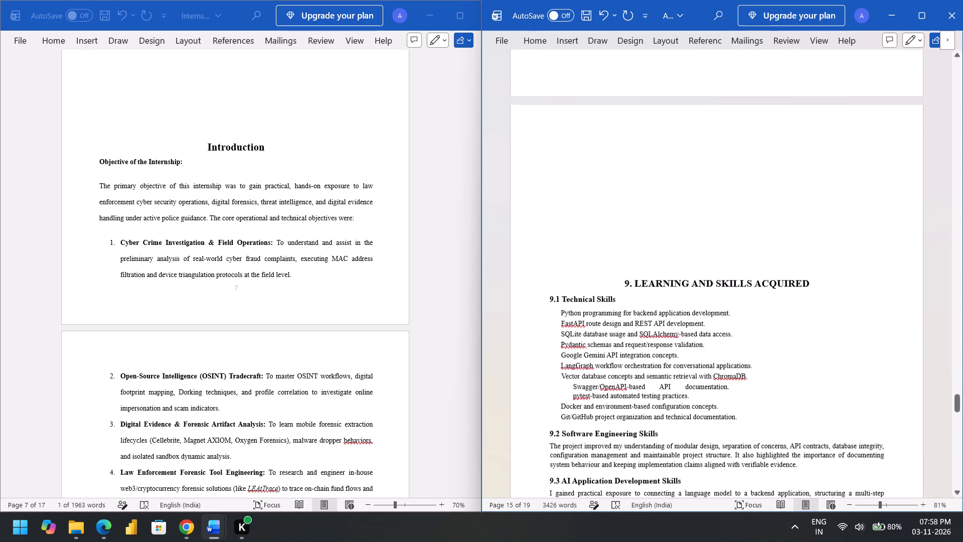
pyautogui.scroll(-2, 612, 209)
pyautogui.moveTo(677, 236); pyautogui.dragTo(689, 132)
pyautogui.press('BackSpace')
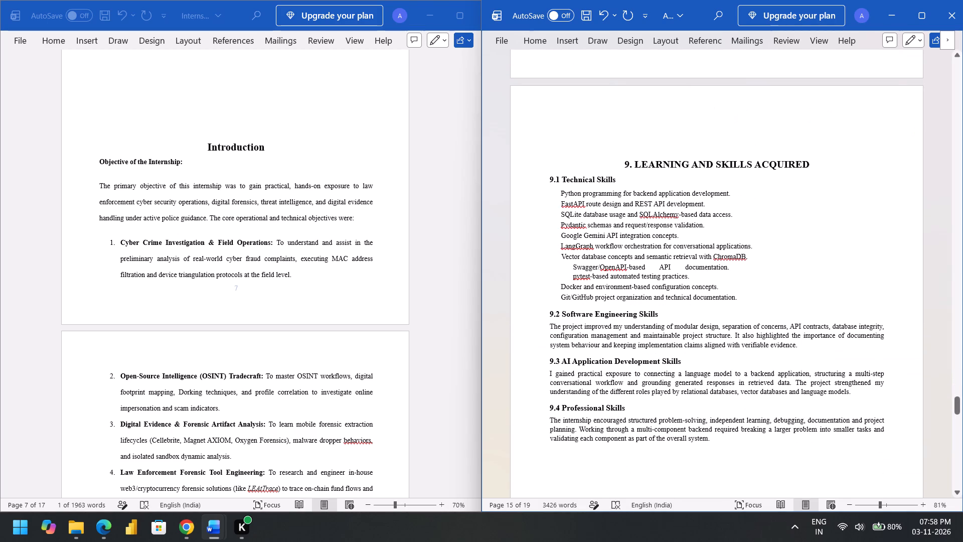
pyautogui.press('BackSpace')
pyautogui.press('BackSpace')
pyautogui.press('BackSpace')
pyautogui.press('BackSpace')
pyautogui.press('BackSpace')
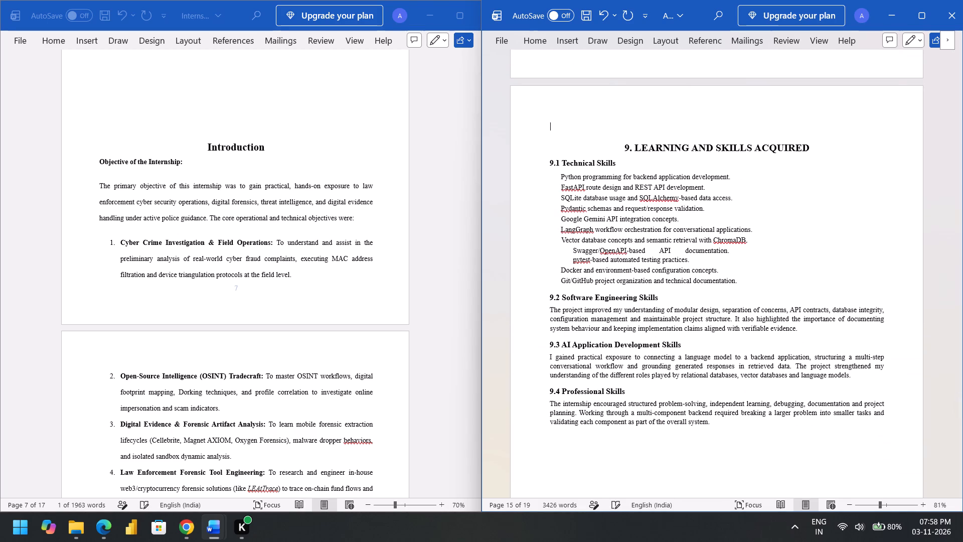
pyautogui.press('BackSpace')
pyautogui.press('BackSpace')
pyautogui.press('BackSpace')
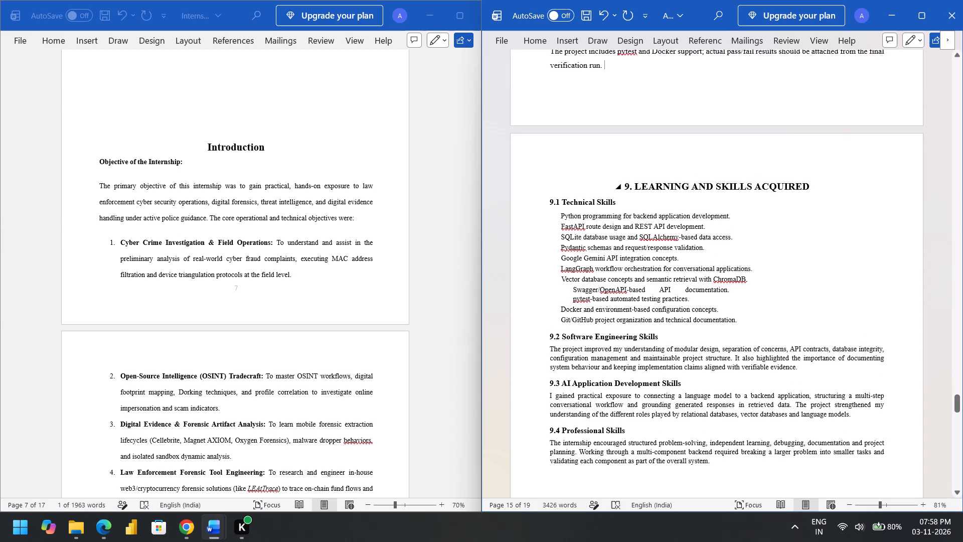
pyautogui.click(631, 177)
pyautogui.press('BackSpace')
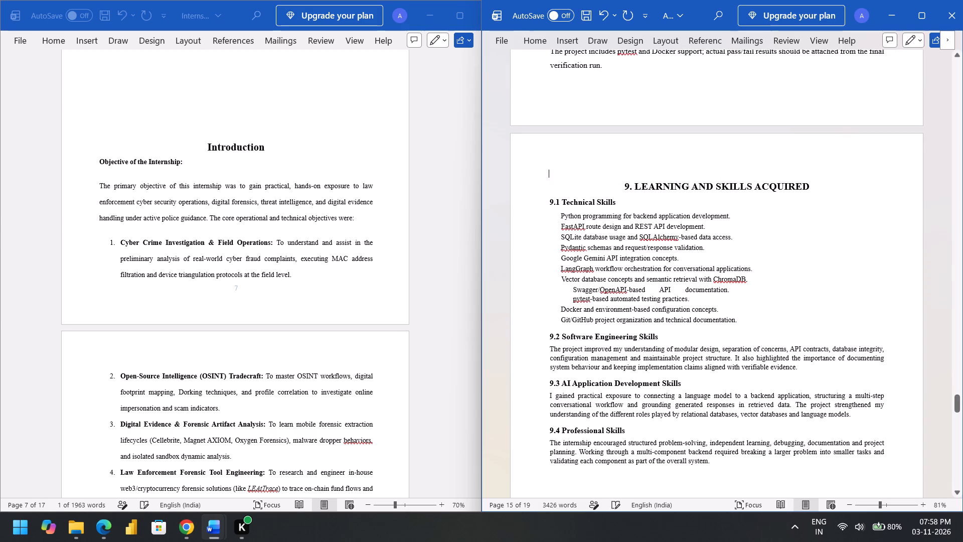
pyautogui.press('BackSpace')
pyautogui.press('BackSpace')
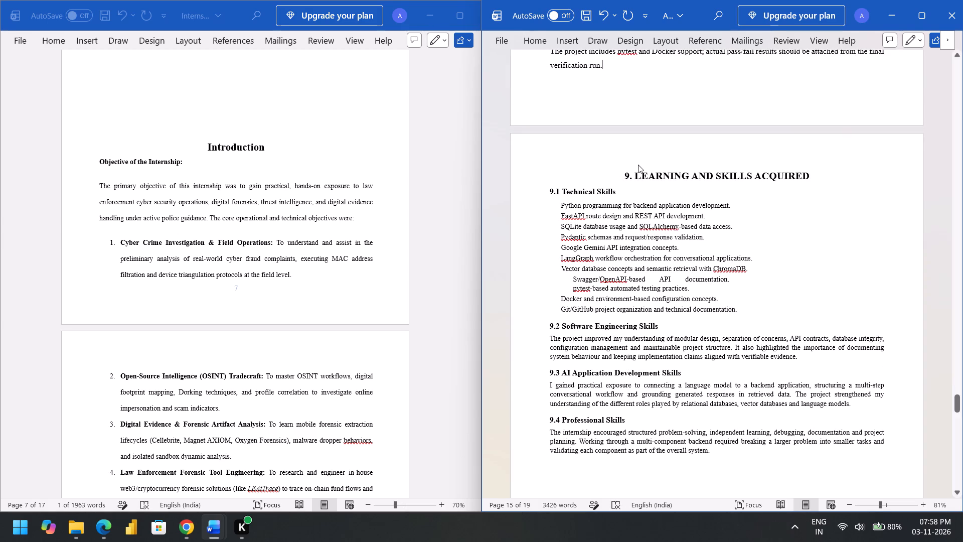
pyautogui.click(638, 165)
pyautogui.click(638, 164)
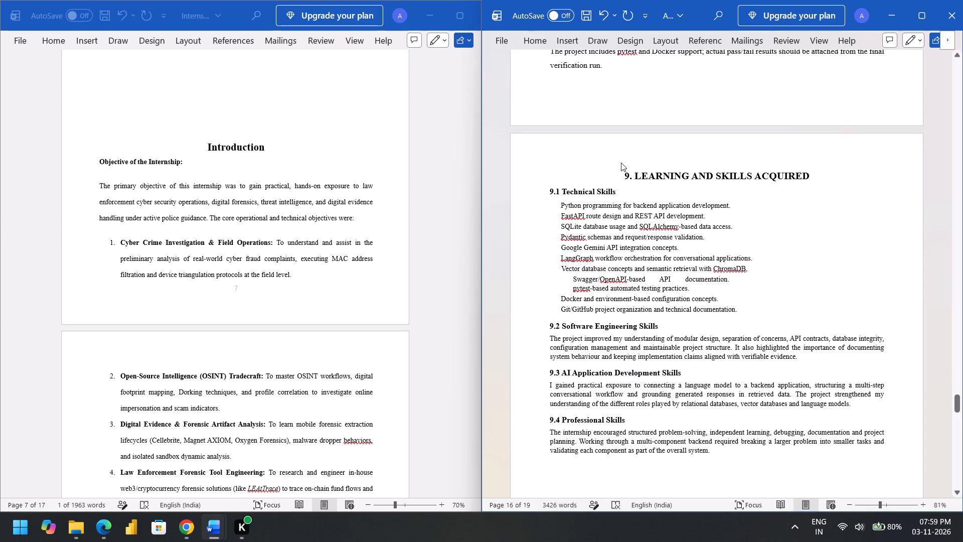
pyautogui.click(621, 163)
pyautogui.doubleClick(646, 156)
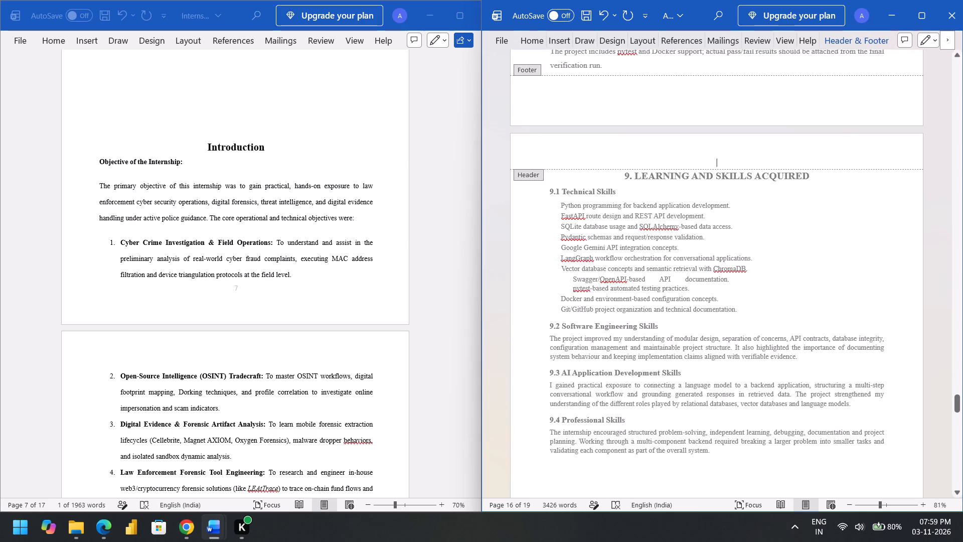
pyautogui.press('Escape')
# Remove the number from the LEARNING AND SKILLS ACQUIRED heading and set the heading to 16 pt.
pyautogui.moveTo(635, 174); pyautogui.dragTo(621, 174)
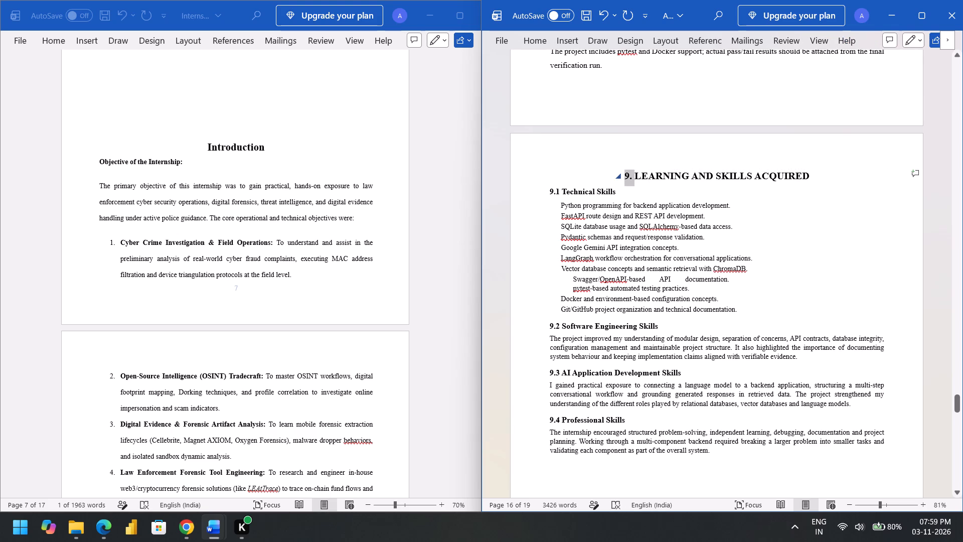
pyautogui.moveTo(621, 174); pyautogui.dragTo(622, 174)
pyautogui.press('BackSpace')
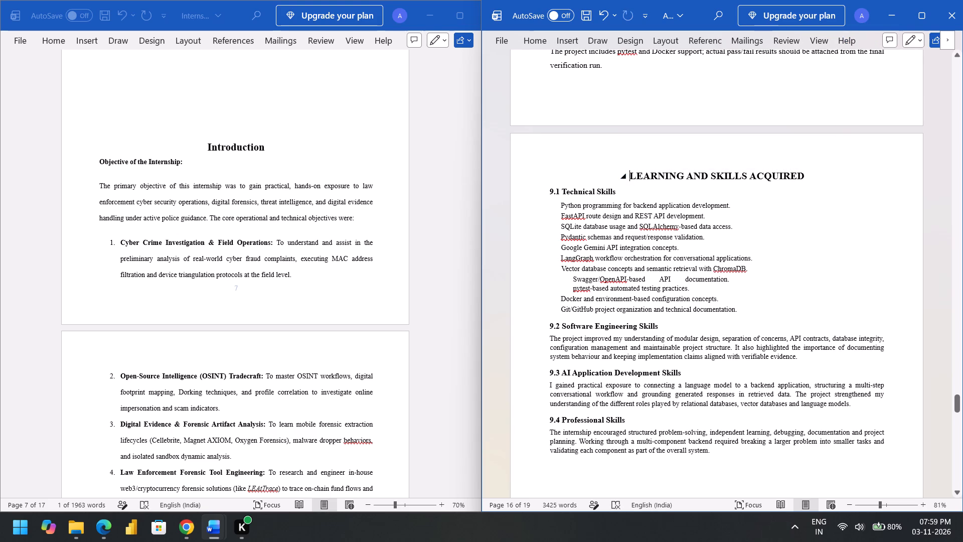
pyautogui.moveTo(629, 174); pyautogui.dragTo(797, 170)
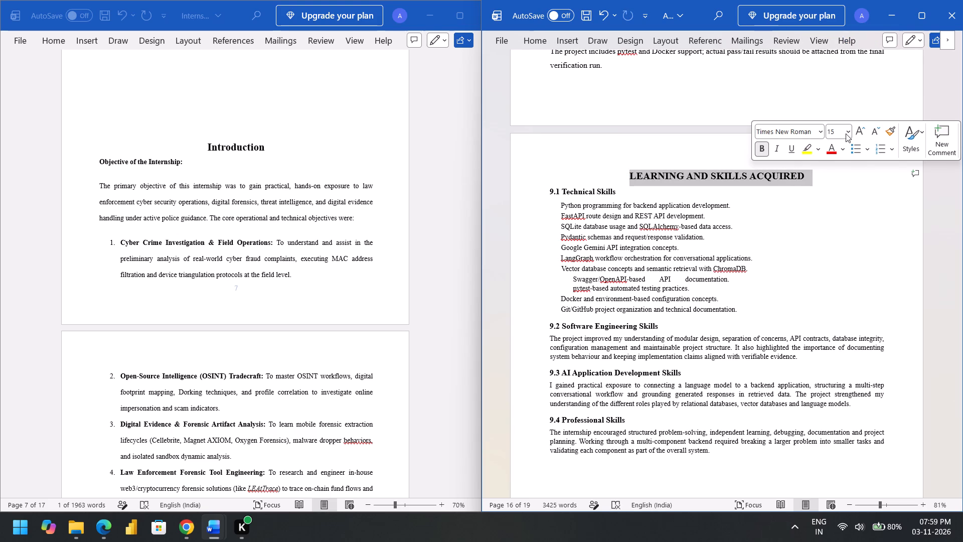
pyautogui.click(842, 131)
pyautogui.press('BackSpace')
pyautogui.write('16')
pyautogui.press('Return')
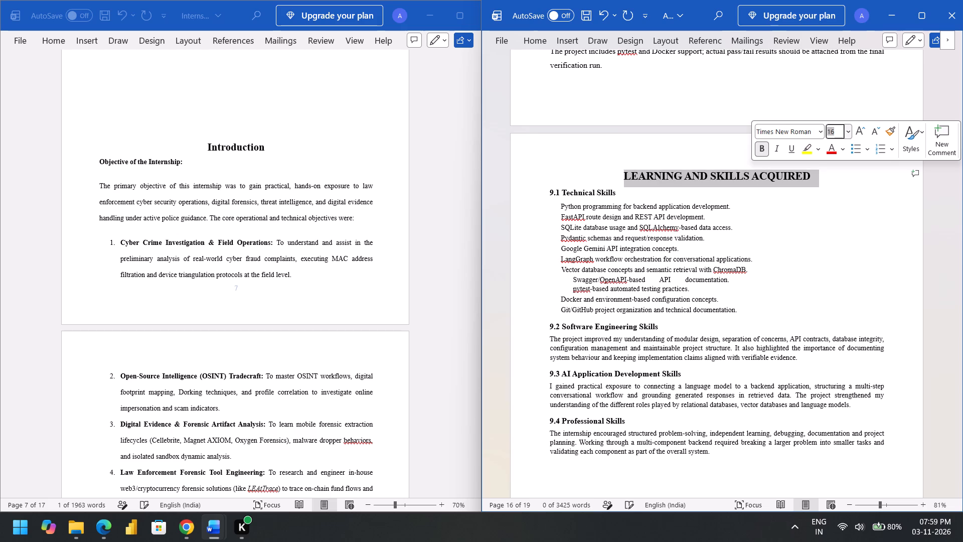
# Remove the numbers 9.1 to 9.4 from the Technical, Software Engineering, AI Application Development and Professional Skills subheadings.
pyautogui.moveTo(559, 193); pyautogui.dragTo(550, 193)
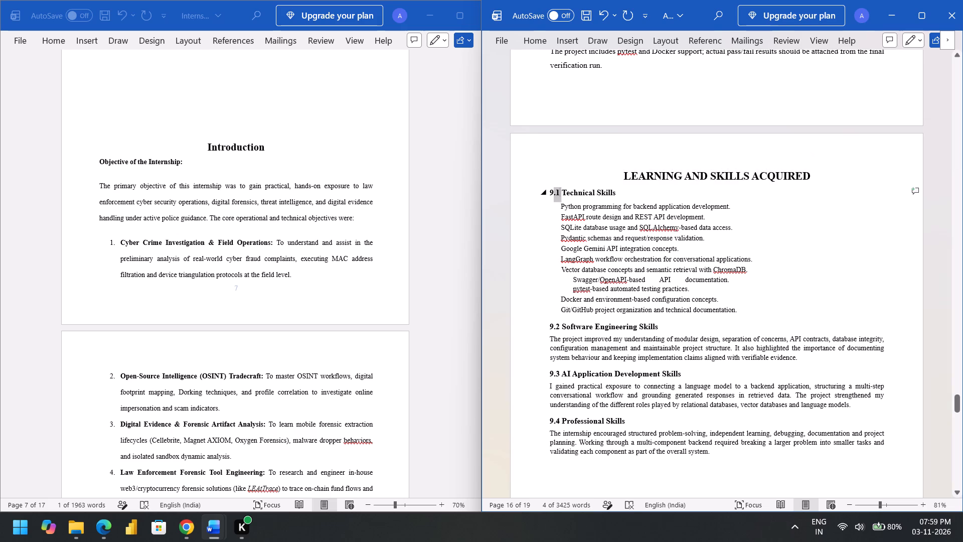
pyautogui.moveTo(550, 193); pyautogui.dragTo(548, 192)
pyautogui.press('BackSpace')
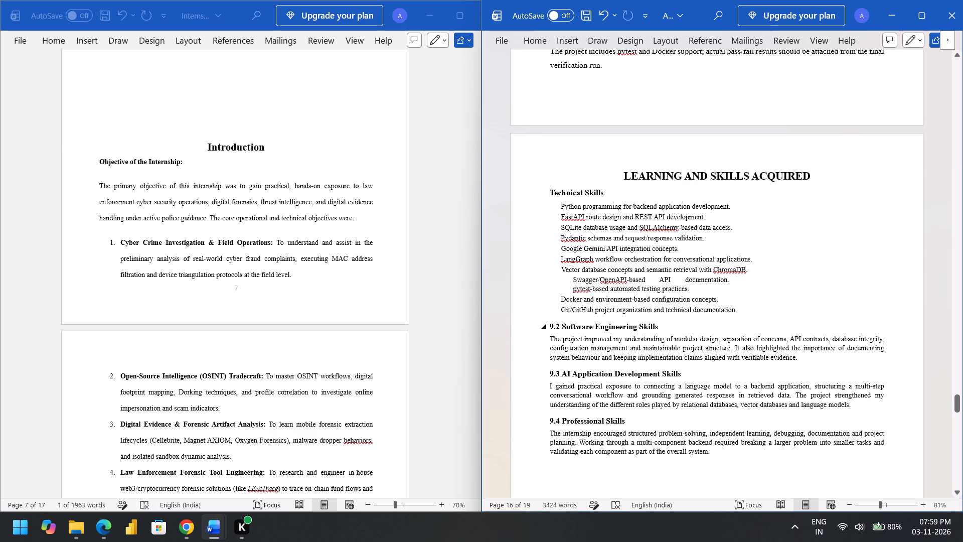
pyautogui.click(560, 326)
pyautogui.press('BackSpace')
pyautogui.press('BackSpace')
pyautogui.press('BackSpace')
pyautogui.press('BackSpace')
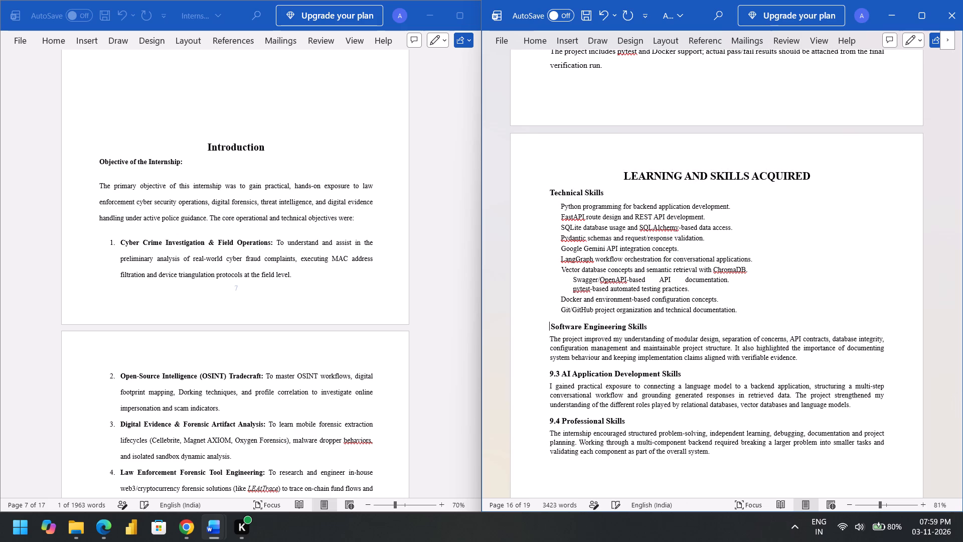
pyautogui.moveTo(558, 372); pyautogui.dragTo(549, 373)
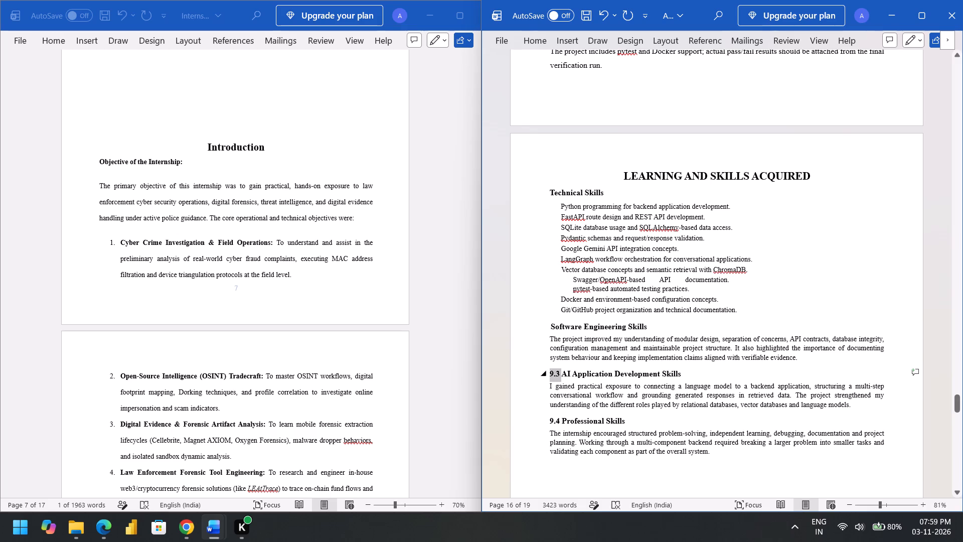
pyautogui.moveTo(549, 373); pyautogui.dragTo(550, 373)
pyautogui.press('BackSpace')
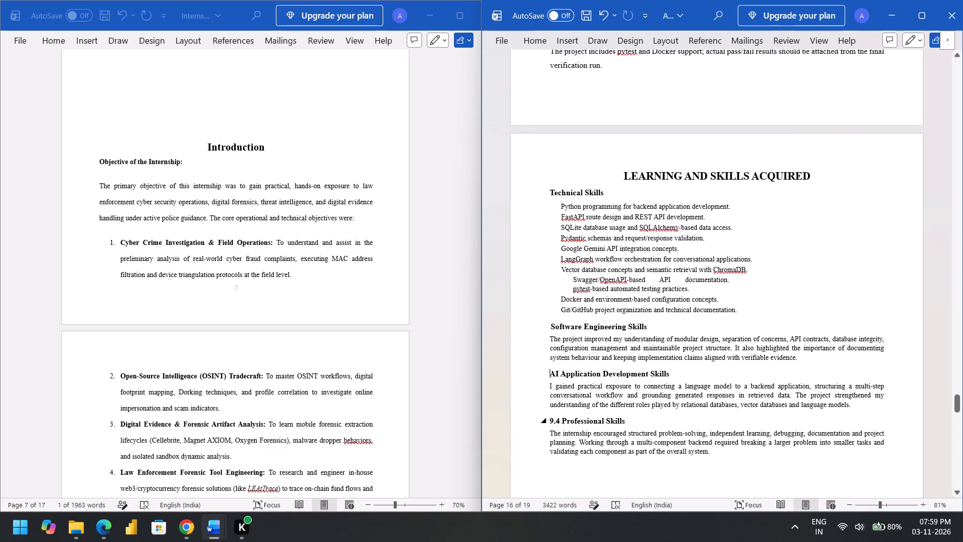
pyautogui.moveTo(560, 421); pyautogui.dragTo(548, 419)
pyautogui.press('BackSpace')
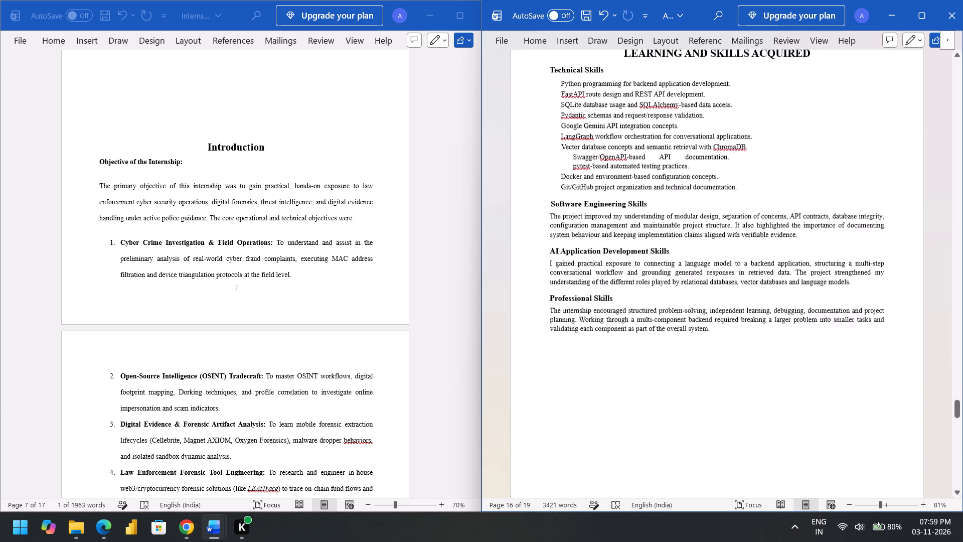
# Set all text below the LEARNING AND SKILLS ACQUIRED heading, from Technical Skills through the Professional Skills paragraph, to 12 pt.
pyautogui.moveTo(549, 112); pyautogui.dragTo(662, 343)
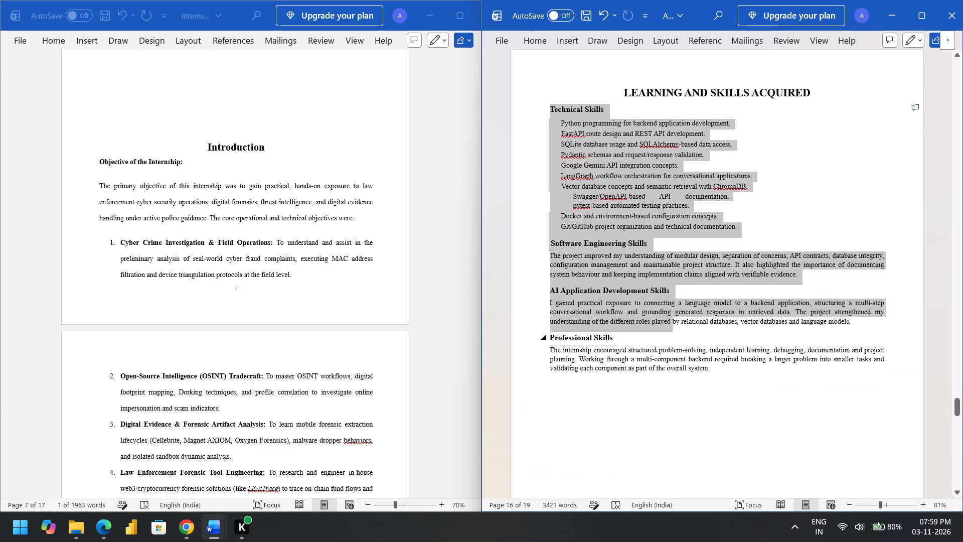
pyautogui.moveTo(662, 343); pyautogui.dragTo(709, 370)
pyautogui.click(791, 334)
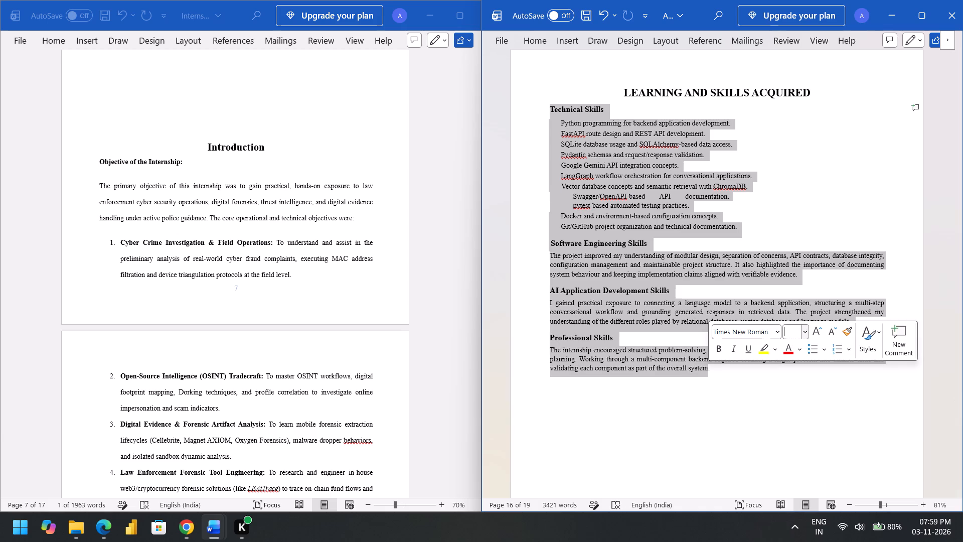
pyautogui.write('12')
pyautogui.press('Return')
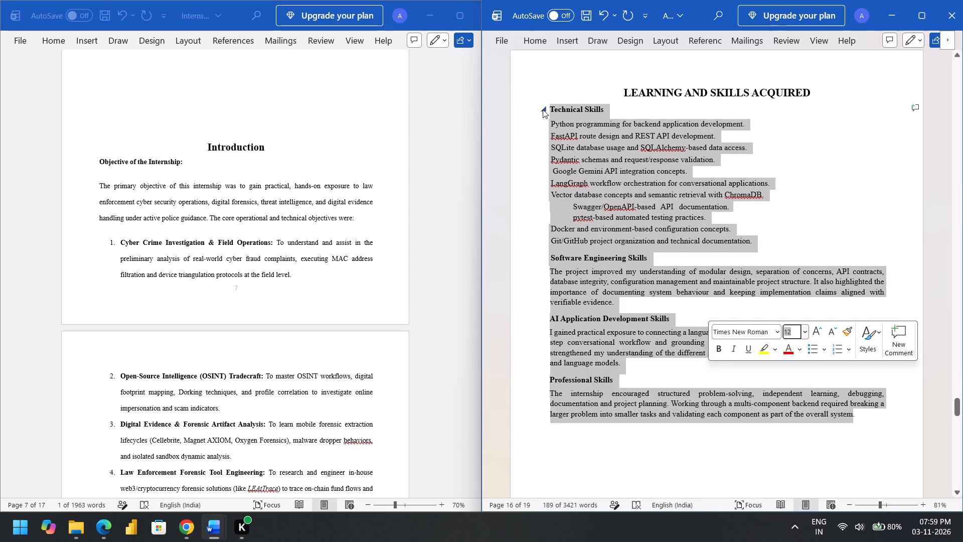
# Set the Technical Skills subheading to 14 pt.
pyautogui.click(548, 114)
pyautogui.moveTo(548, 106); pyautogui.dragTo(588, 108)
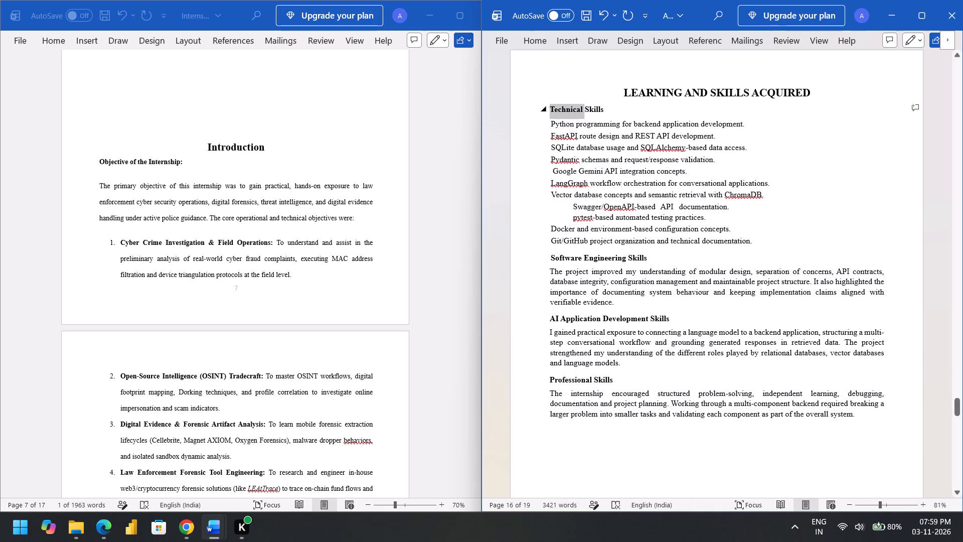
pyautogui.moveTo(588, 108); pyautogui.dragTo(600, 110)
pyautogui.click(688, 73)
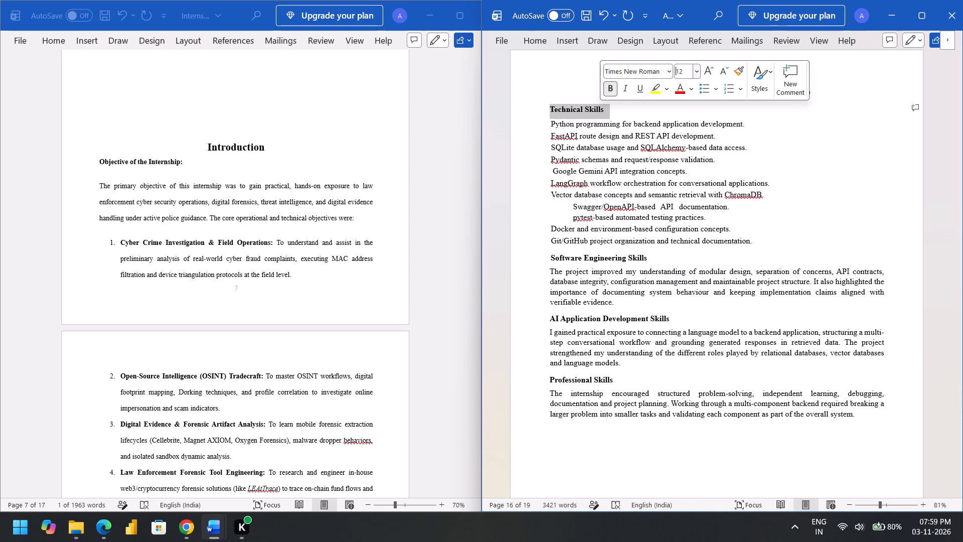
pyautogui.press('BackSpace')
pyautogui.write('14')
pyautogui.press('Return')
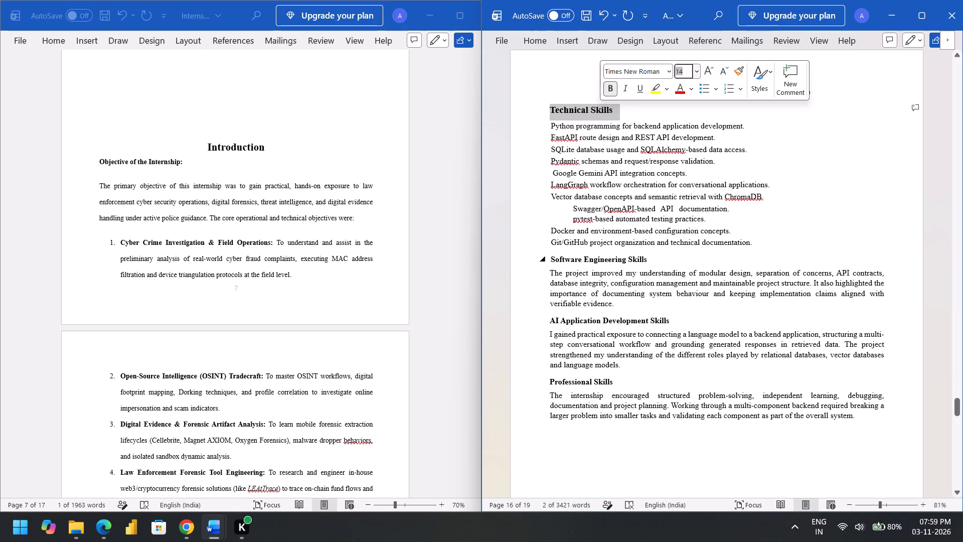
# Set the Software Engineering Skills subheading to 14 pt.
pyautogui.moveTo(549, 259); pyautogui.dragTo(638, 260)
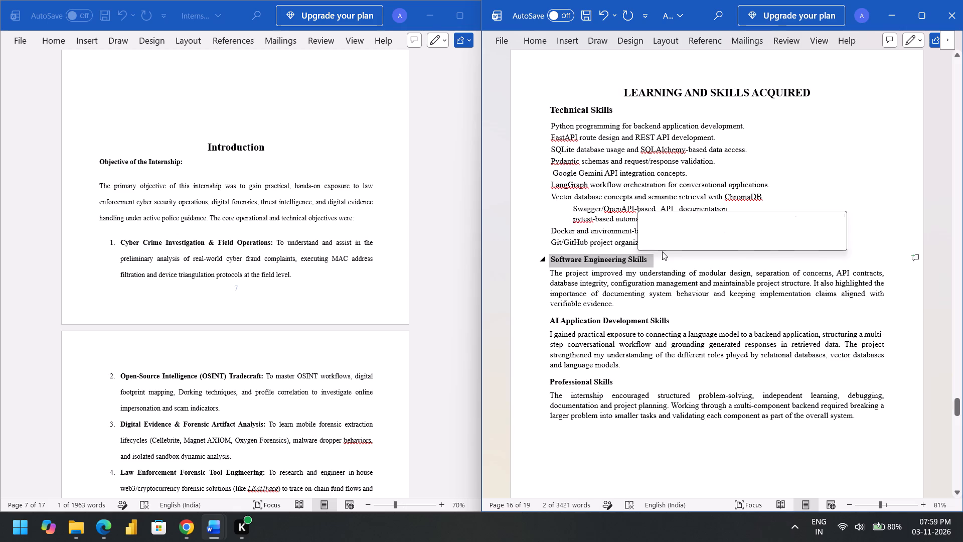
pyautogui.click(722, 221)
pyautogui.press('BackSpace')
pyautogui.press('1')
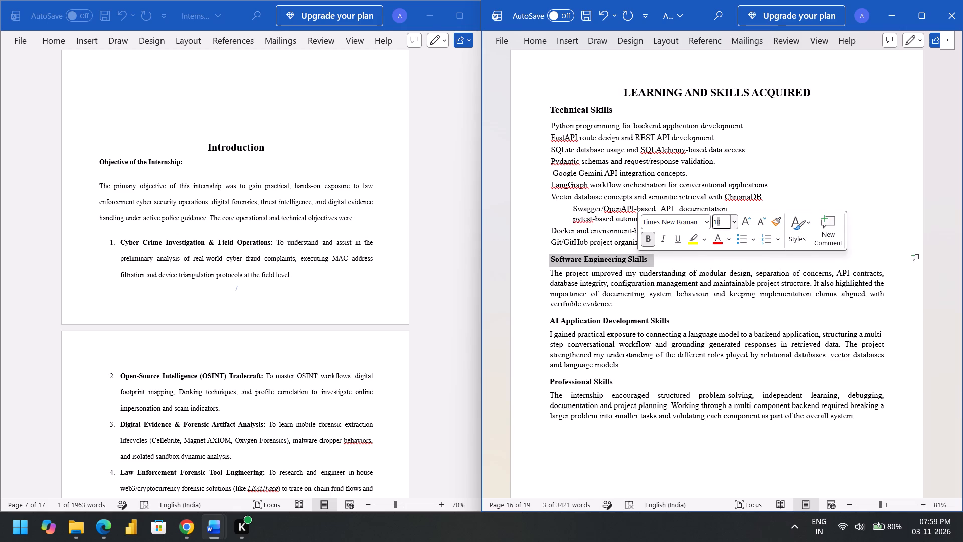
pyautogui.press('4')
pyautogui.press('Return')
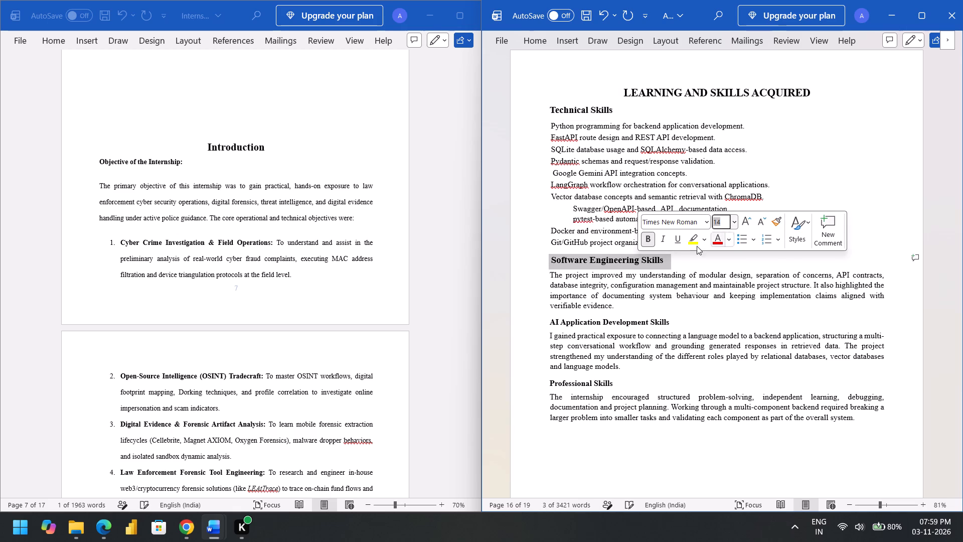
# Set the AI Application Development Skills subheading to 14 pt.
pyautogui.moveTo(549, 326); pyautogui.dragTo(640, 325)
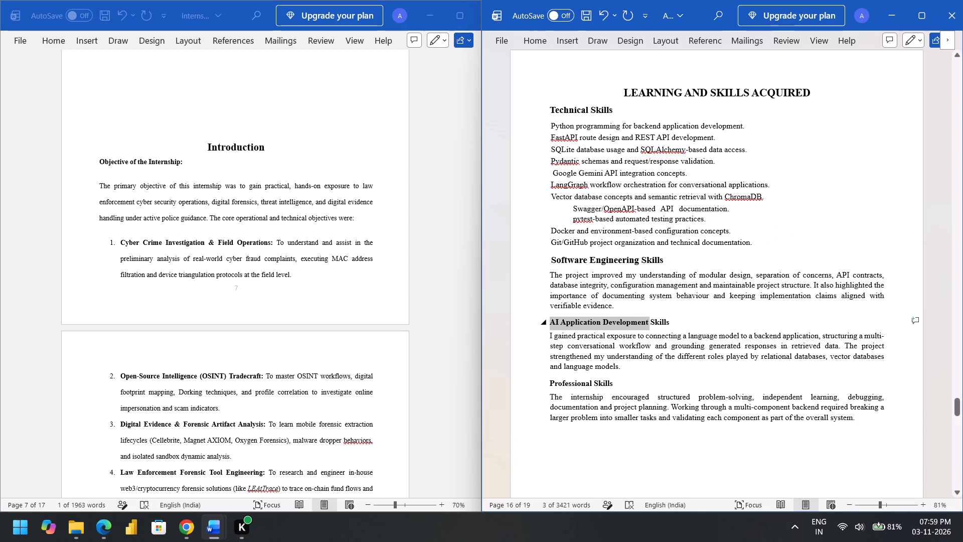
pyautogui.moveTo(640, 325); pyautogui.dragTo(663, 324)
pyautogui.click(747, 286)
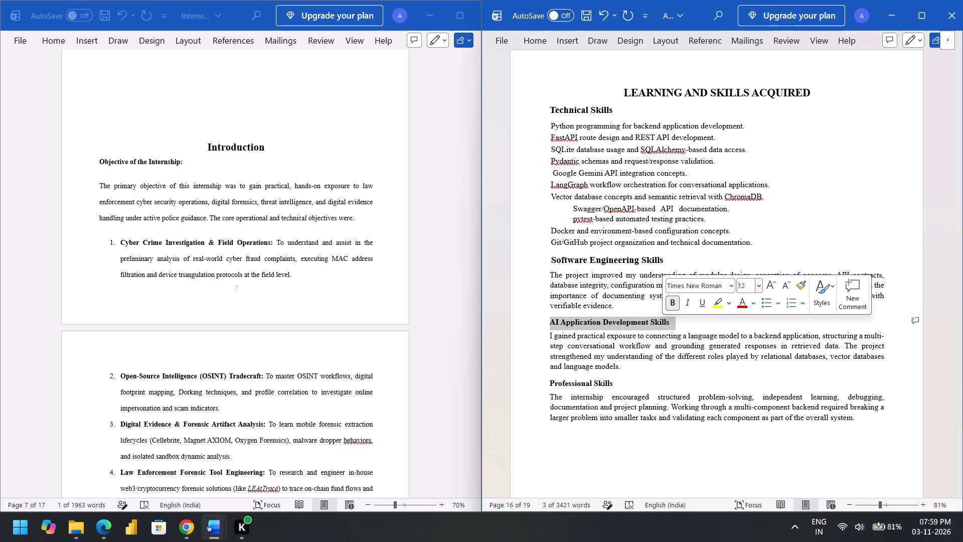
pyautogui.press('BackSpace')
pyautogui.write('14')
pyautogui.press('Return')
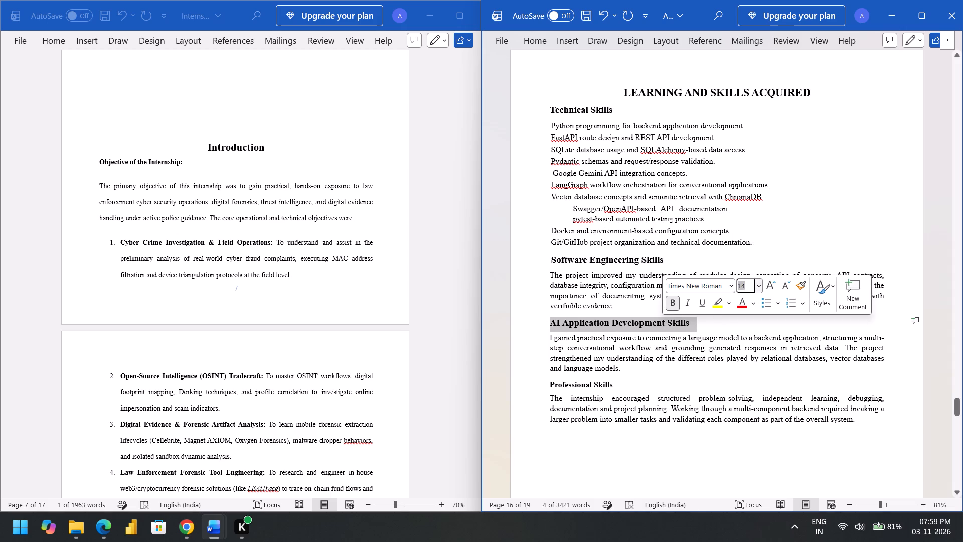
# Set the Professional Skills subheading to 14 pt.
pyautogui.moveTo(550, 386); pyautogui.dragTo(609, 385)
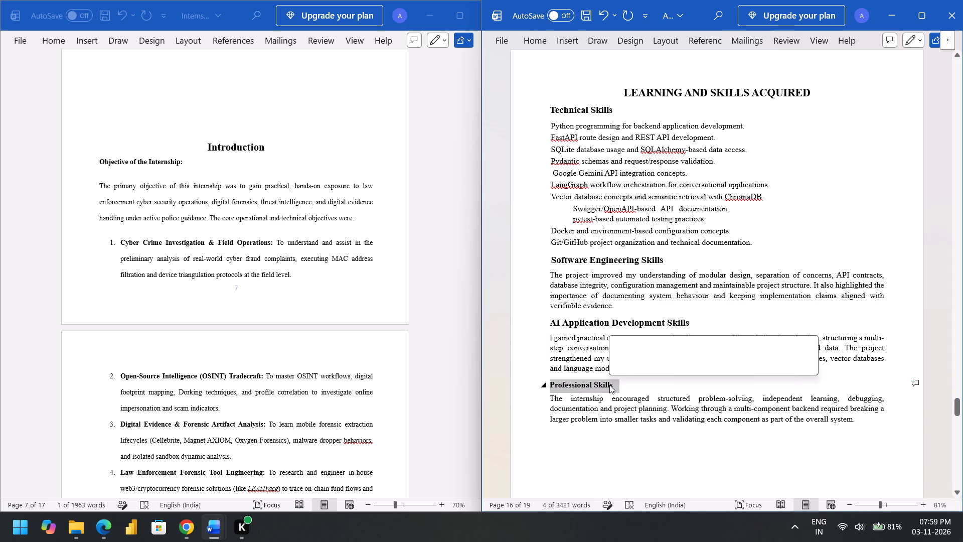
pyautogui.click(699, 348)
pyautogui.press('BackSpace')
pyautogui.write('14')
pyautogui.press('Return')
pyautogui.click(676, 414)
# Remove the extra indent before the Swagger/OpenAPI-based API documentation line in the Technical Skills list.
pyautogui.scroll(-2, 676, 414)
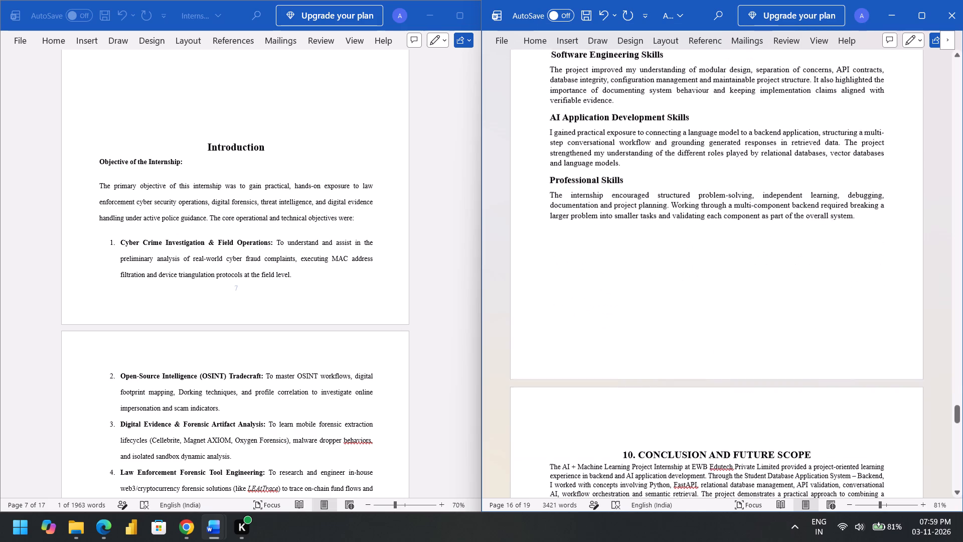
pyautogui.scroll(-1, 676, 414)
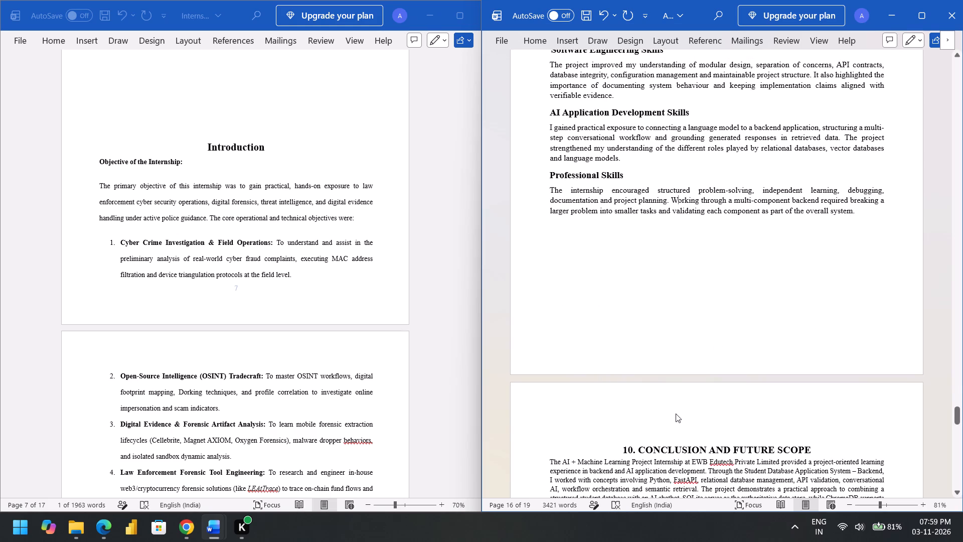
pyautogui.scroll(-7, 676, 414)
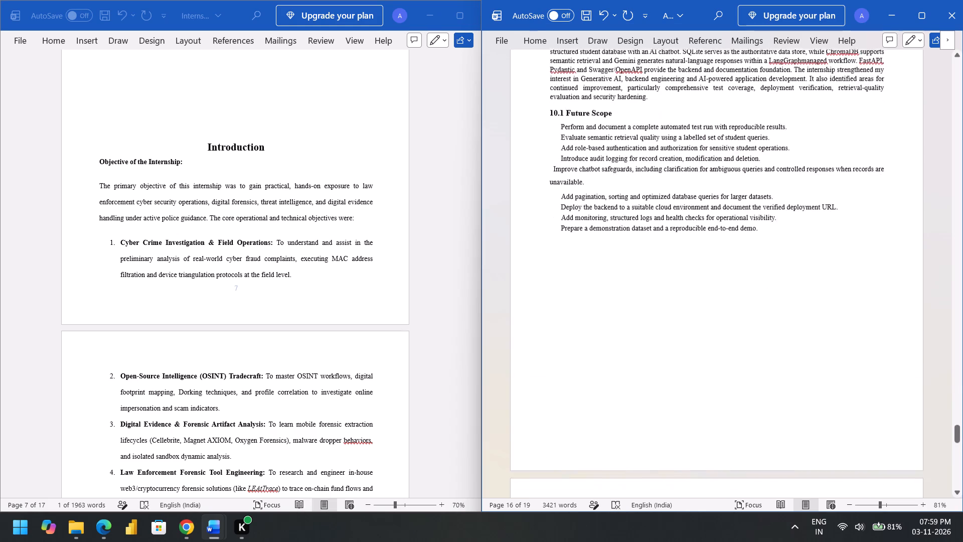
pyautogui.scroll(-10, 676, 414)
pyautogui.scroll(2, 676, 414)
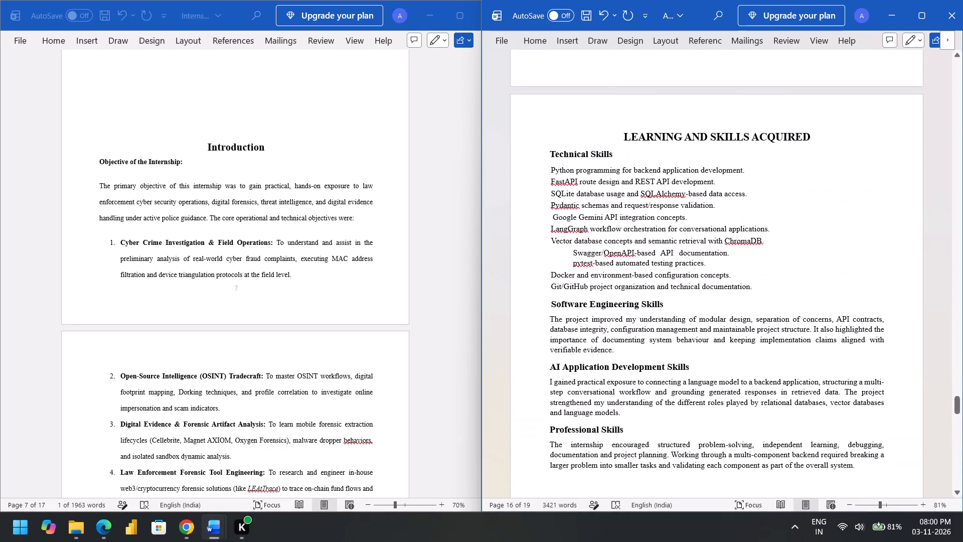
pyautogui.click(571, 250)
pyautogui.press('BackSpace')
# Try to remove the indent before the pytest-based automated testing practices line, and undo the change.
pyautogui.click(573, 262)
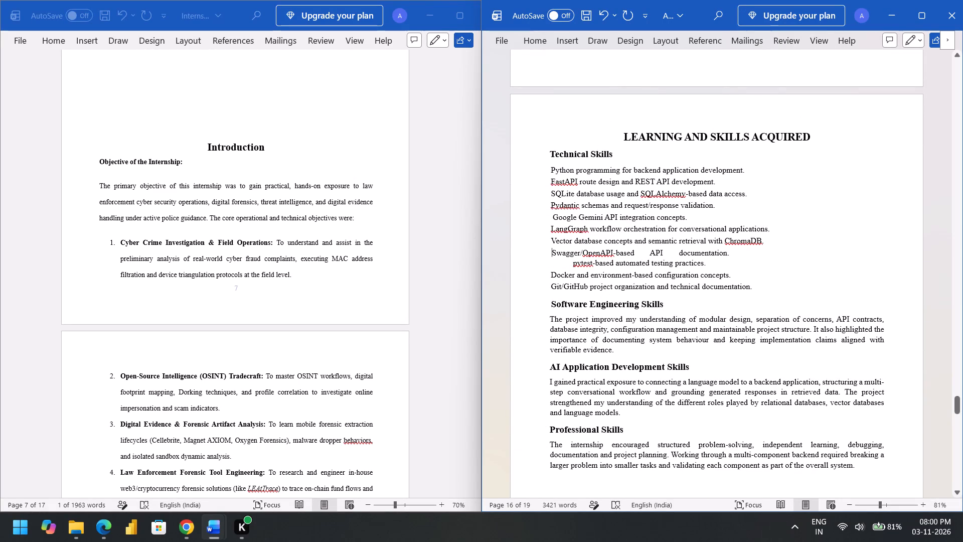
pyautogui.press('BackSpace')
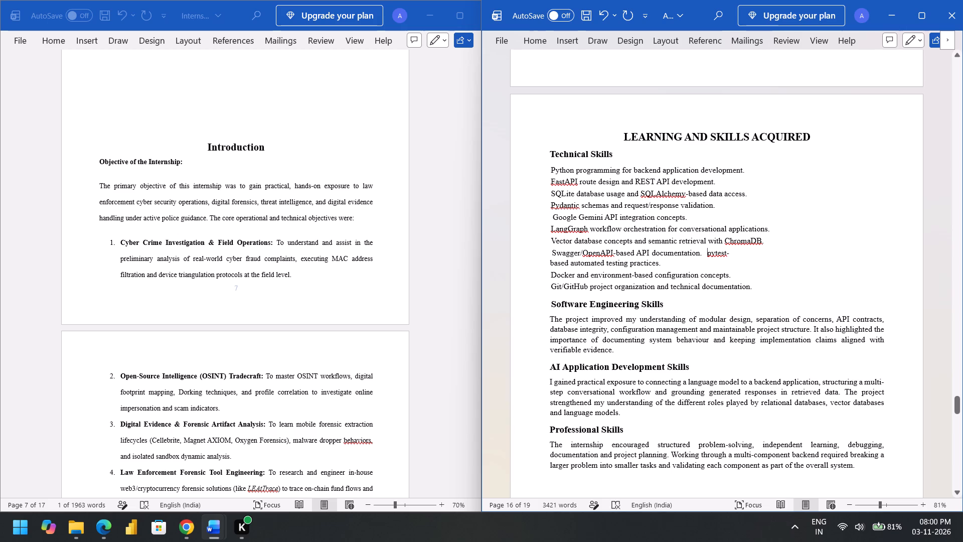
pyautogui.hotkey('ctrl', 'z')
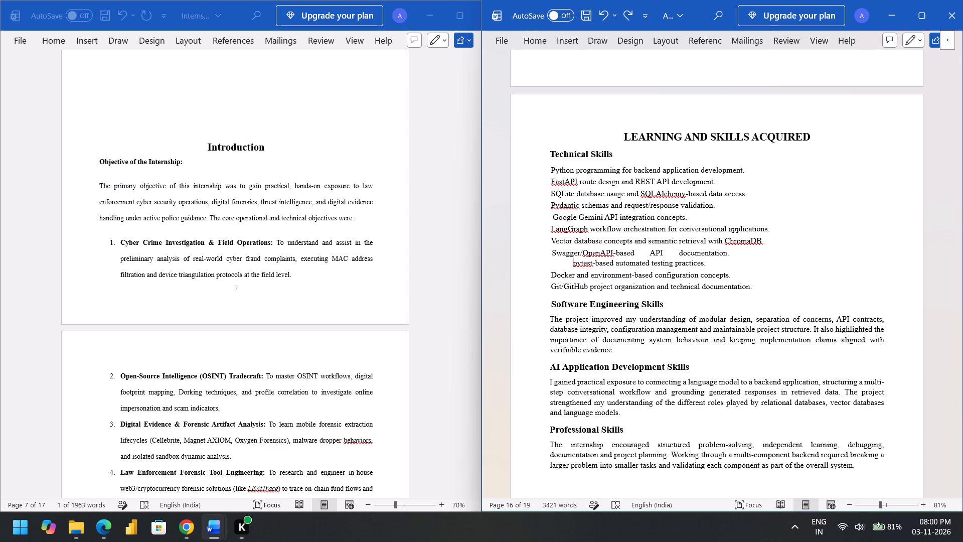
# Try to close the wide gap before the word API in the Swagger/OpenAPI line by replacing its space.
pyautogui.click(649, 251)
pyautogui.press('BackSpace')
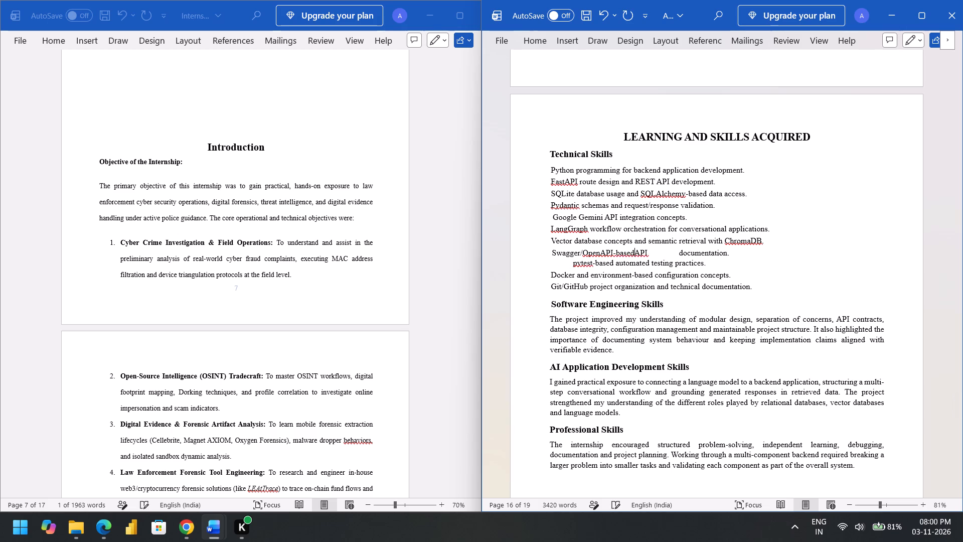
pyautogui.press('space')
# Remove the number 10 from the CONCLUSION AND FUTURE SCOPE heading and set the heading to 16 pt.
pyautogui.scroll(-1, 612, 320)
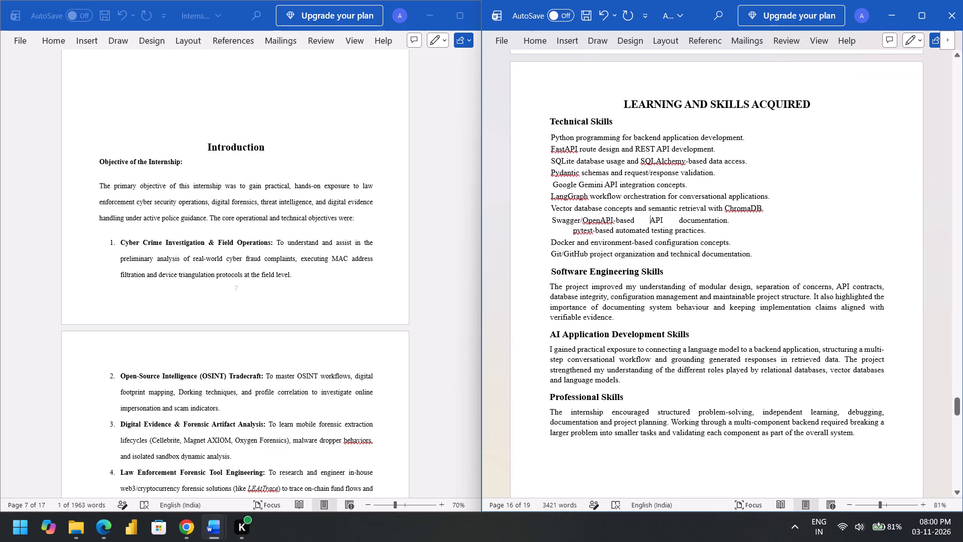
pyautogui.scroll(-6, 571, 232)
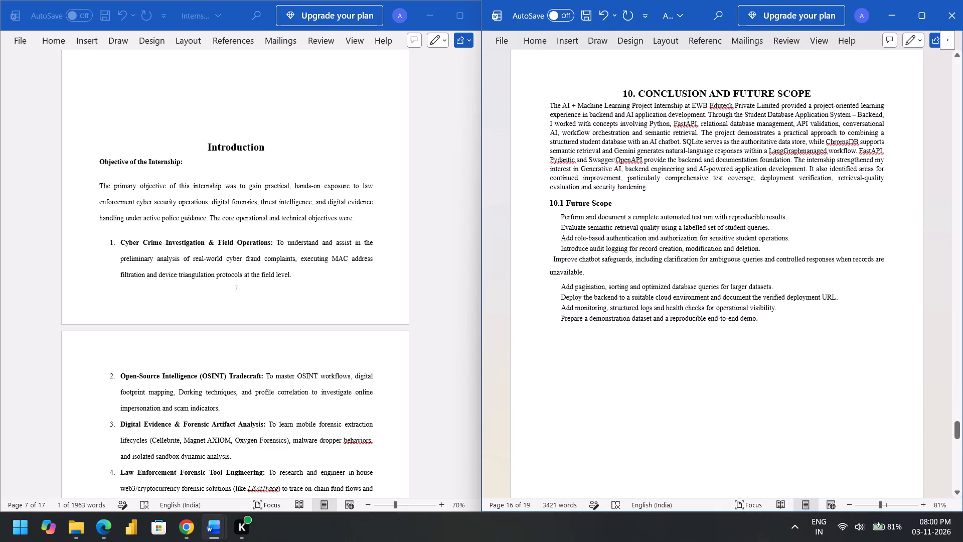
pyautogui.scroll(1, 571, 232)
pyautogui.click(636, 135)
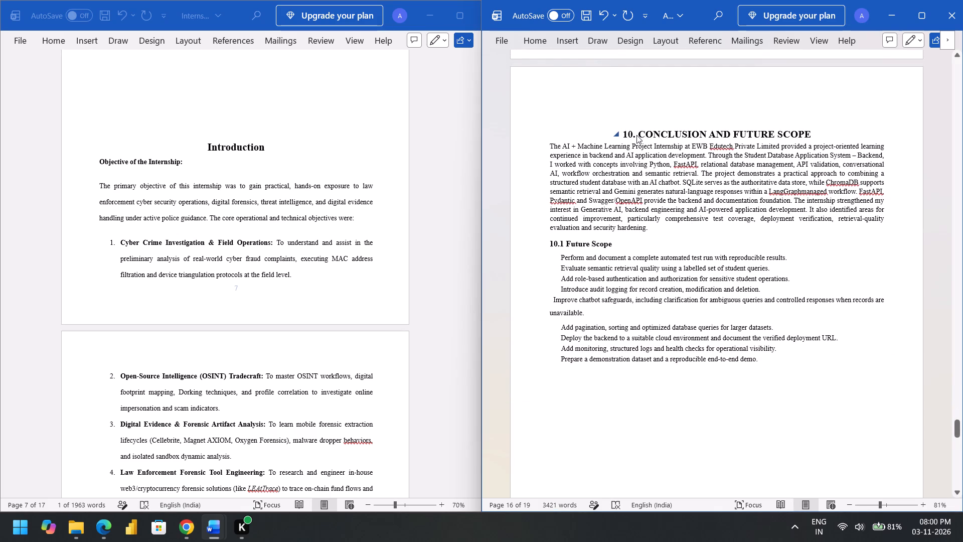
pyautogui.press('BackSpace')
pyautogui.press('BackSpace')
pyautogui.press('BackSpace')
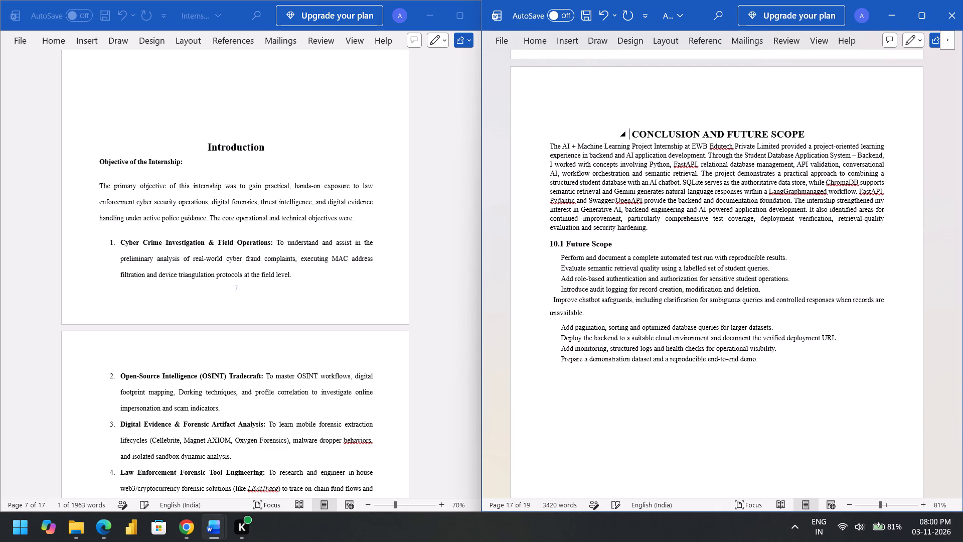
pyautogui.moveTo(631, 133); pyautogui.dragTo(800, 132)
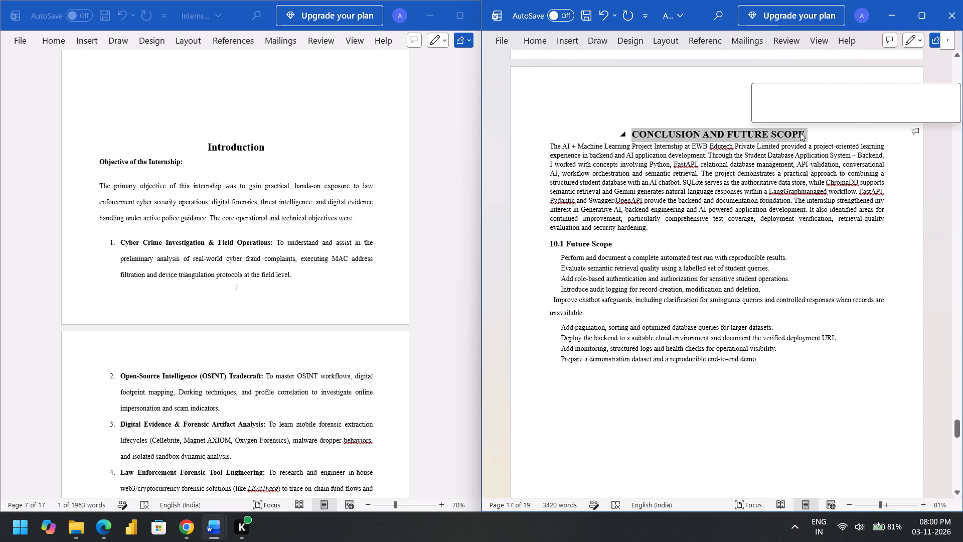
pyautogui.click(841, 91)
pyautogui.press('BackSpace')
pyautogui.write('16')
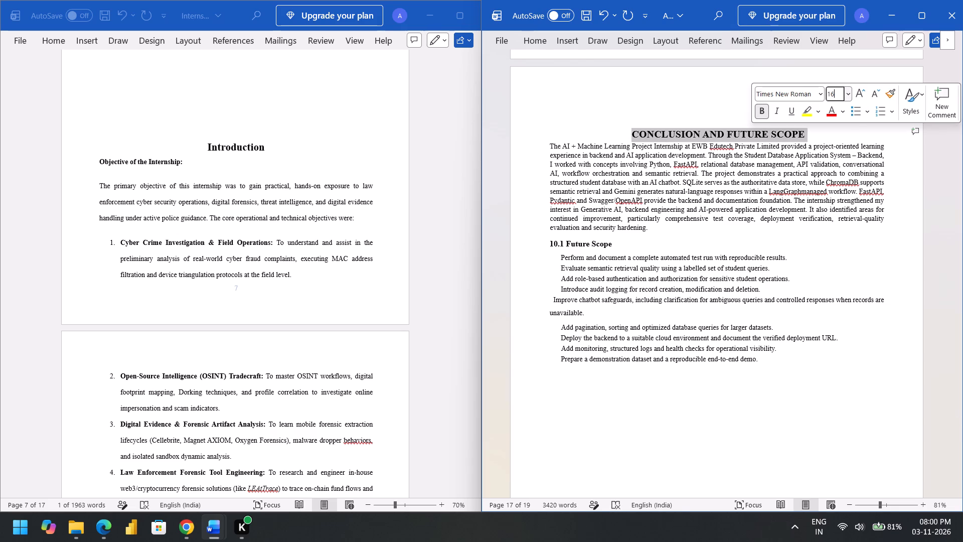
pyautogui.press('Return')
# Set all text below the CONCLUSION AND FUTURE SCOPE heading, through the end of the Future Scope list, to 12 pt.
pyautogui.moveTo(551, 146); pyautogui.dragTo(606, 183)
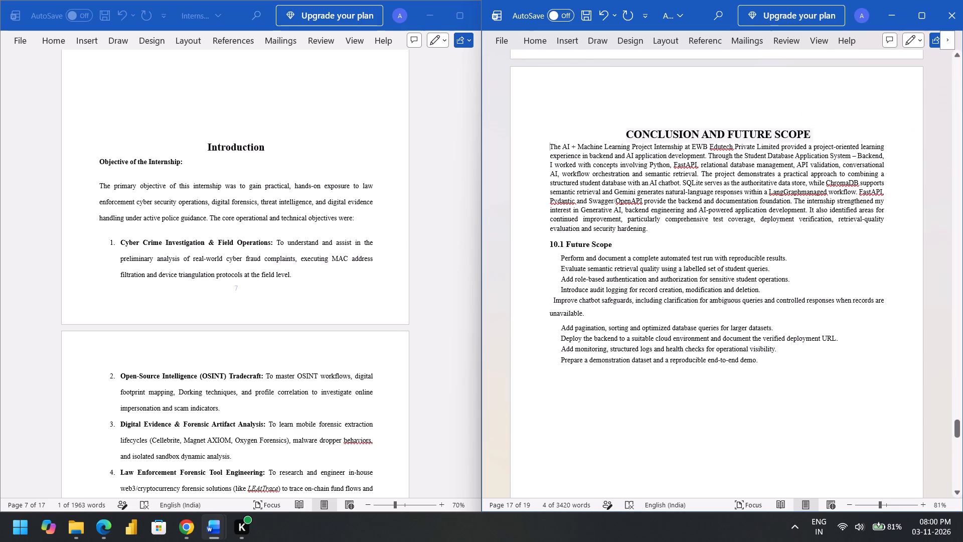
pyautogui.moveTo(606, 183); pyautogui.dragTo(763, 362)
pyautogui.click(836, 323)
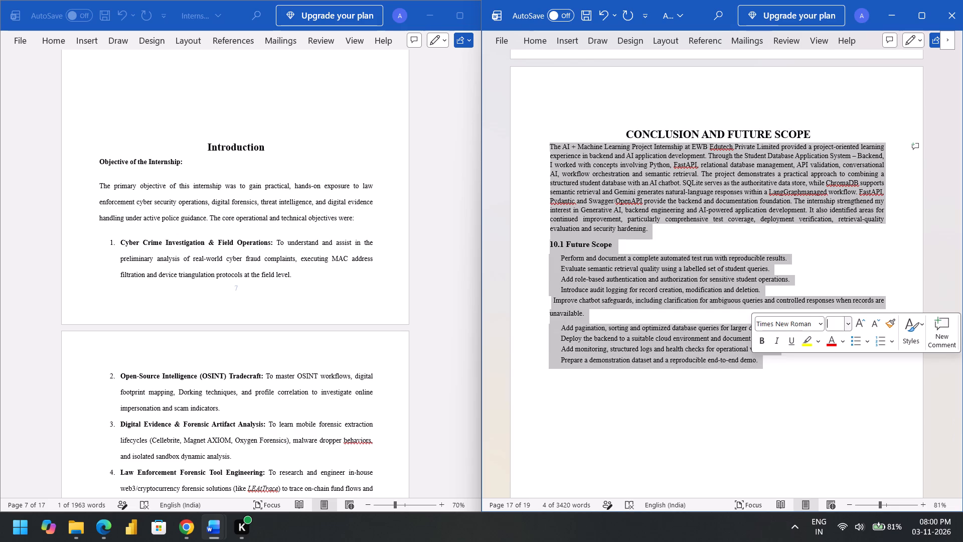
pyautogui.write('12')
pyautogui.press('Return')
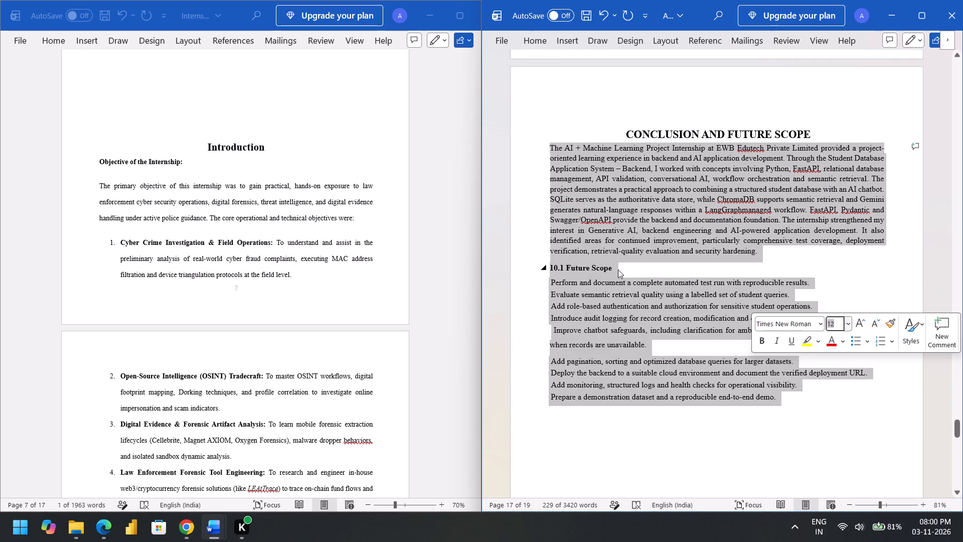
# Remove the number 10.1 from the Future Scope subheading.
pyautogui.click(564, 266)
pyautogui.click(564, 266)
pyautogui.press('BackSpace')
pyautogui.press('BackSpace')
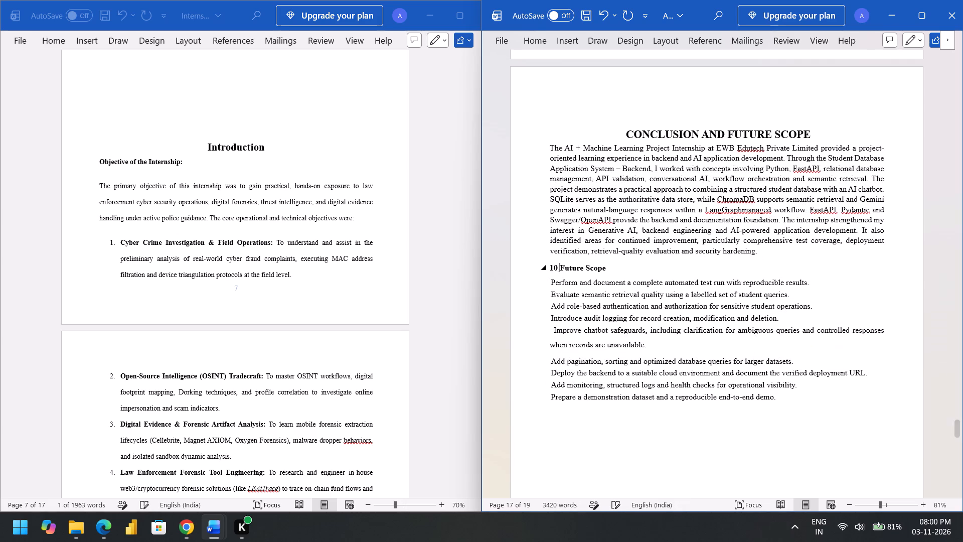
pyautogui.press('BackSpace')
pyautogui.press('BackSpace')
# Set the APPENDICES heading to 16 pt.
pyautogui.scroll(-2, 579, 269)
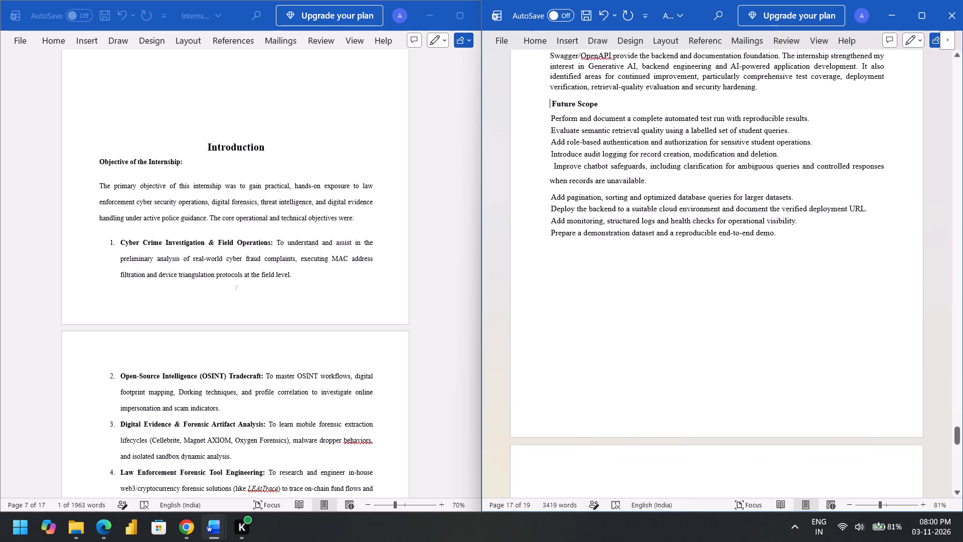
pyautogui.scroll(-4, 579, 269)
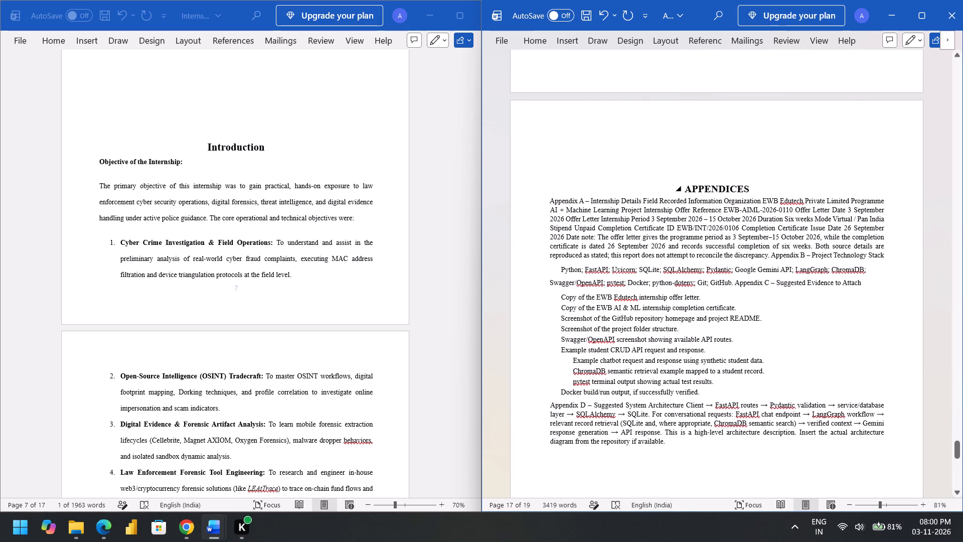
pyautogui.moveTo(684, 191); pyautogui.dragTo(747, 189)
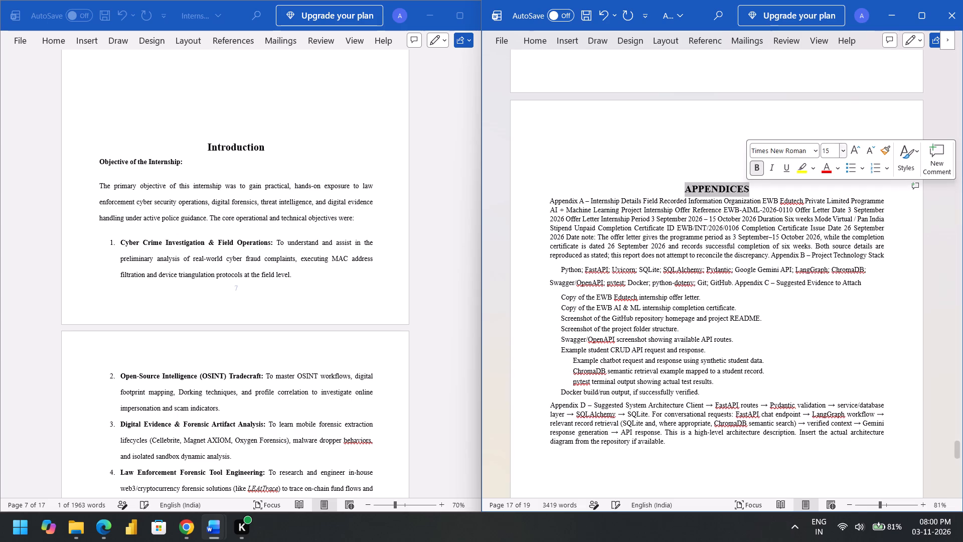
pyautogui.click(836, 152)
pyautogui.press('BackSpace')
pyautogui.write('16')
pyautogui.press('Return')
# Set all text below the APPENDICES heading, from Appendix A through the Appendix D paragraph, to 12 pt.
pyautogui.moveTo(548, 199); pyautogui.dragTo(592, 212)
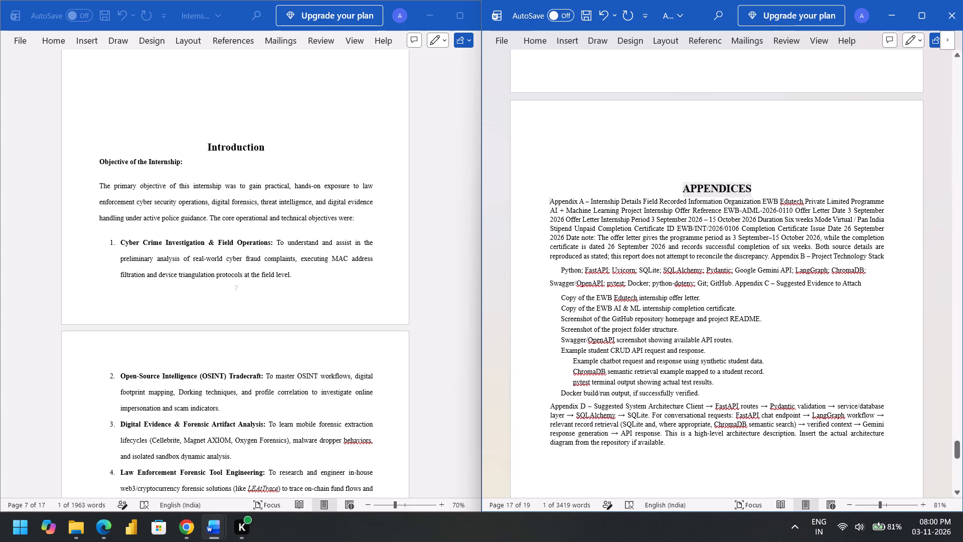
pyautogui.moveTo(592, 212); pyautogui.dragTo(740, 442)
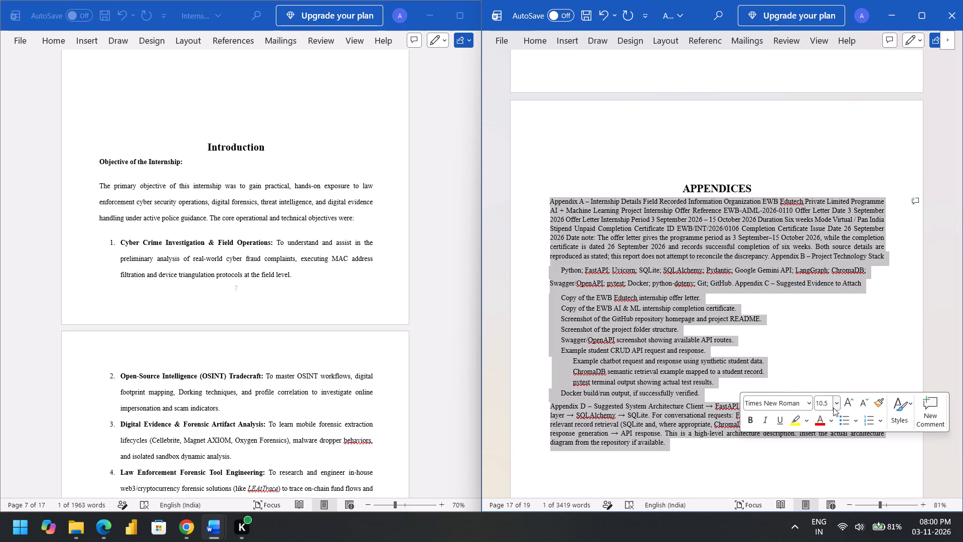
pyautogui.click(828, 401)
pyautogui.press('BackSpace')
pyautogui.write('12')
pyautogui.press('Return')
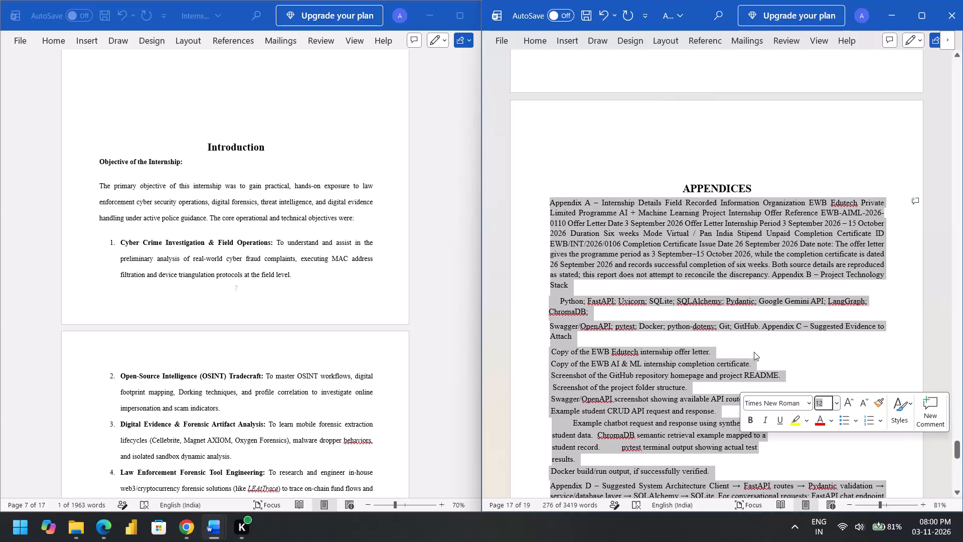
pyautogui.click(754, 349)
# Move the Appendix C – Suggested Evidence to Attach and Appendix B – Project Technology Stack titles onto their own lines.
pyautogui.scroll(-1, 754, 349)
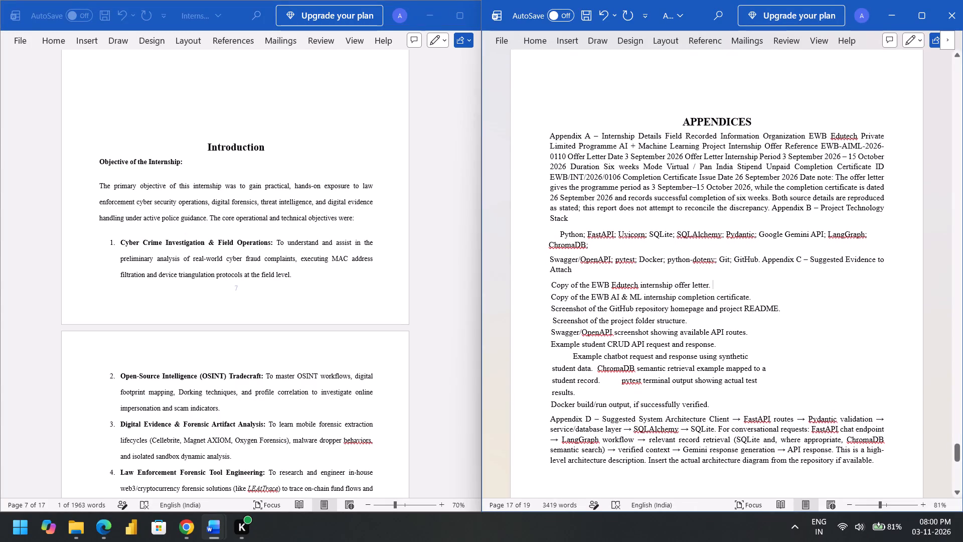
pyautogui.click(761, 258)
pyautogui.press('Return')
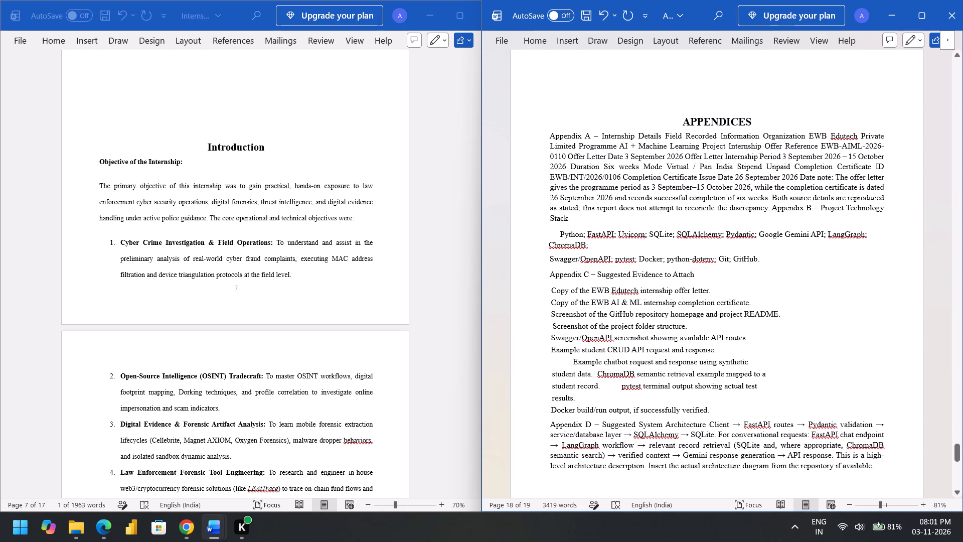
pyautogui.click(771, 207)
pyautogui.press('Return')
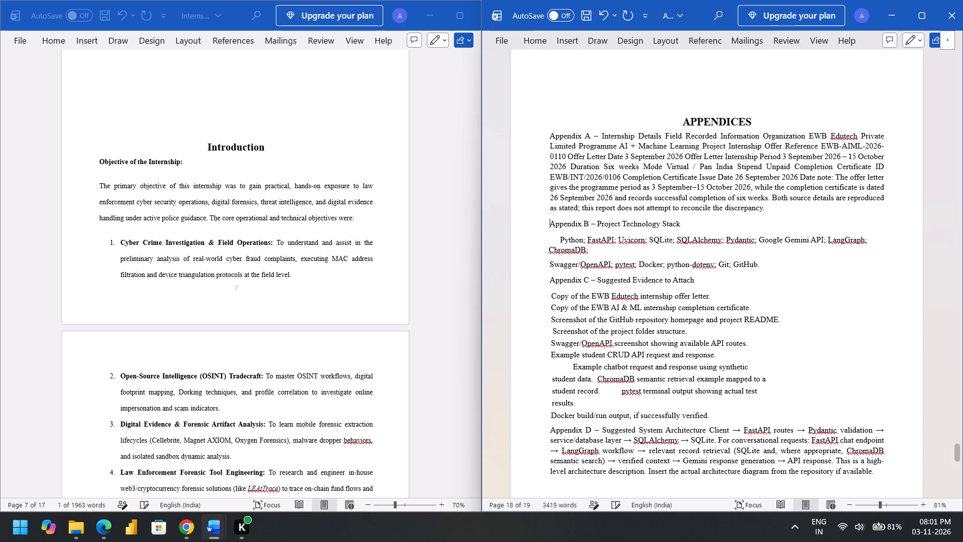
# Remove the extra gaps before "Example chatbot request" and "pytest terminal output" in the Appendix C list.
pyautogui.scroll(-1, 616, 243)
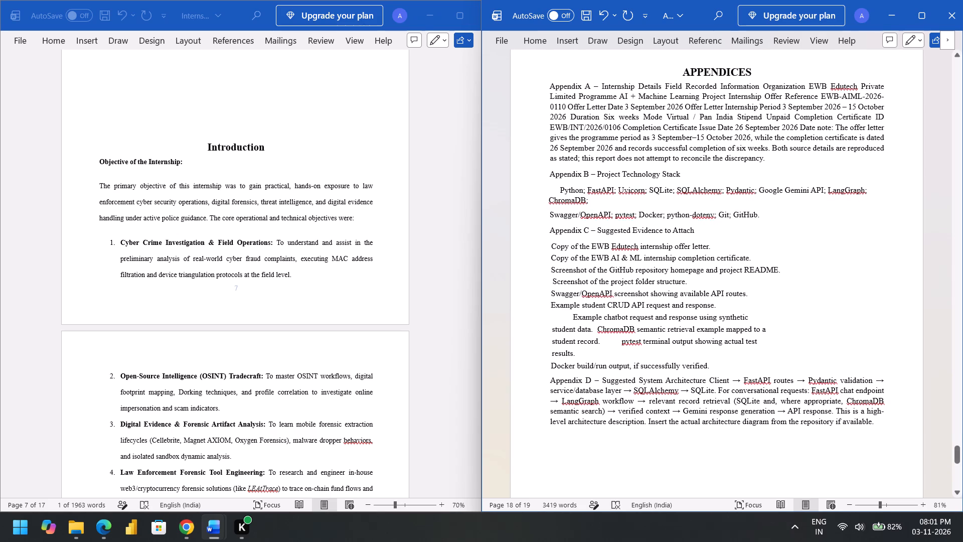
pyautogui.scroll(-1, 616, 243)
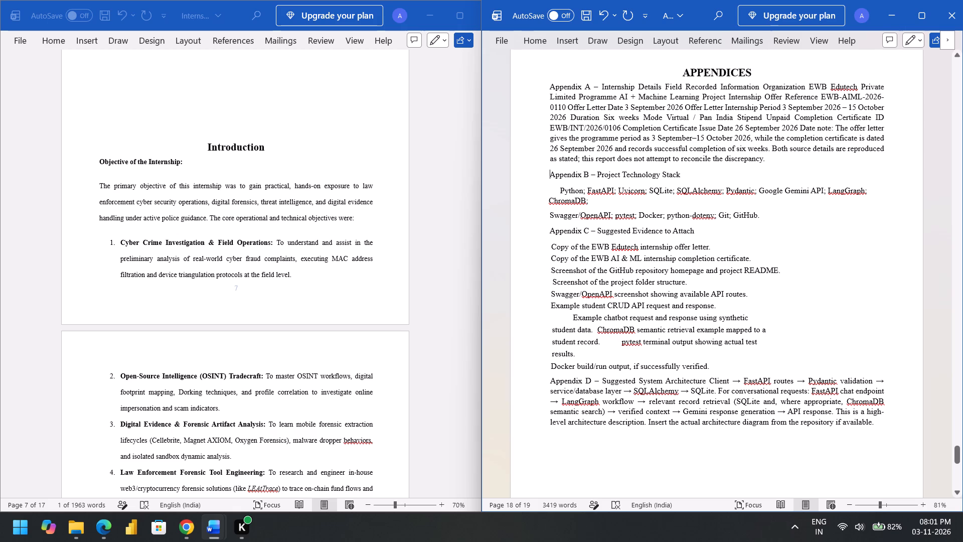
pyautogui.scroll(-2, 576, 361)
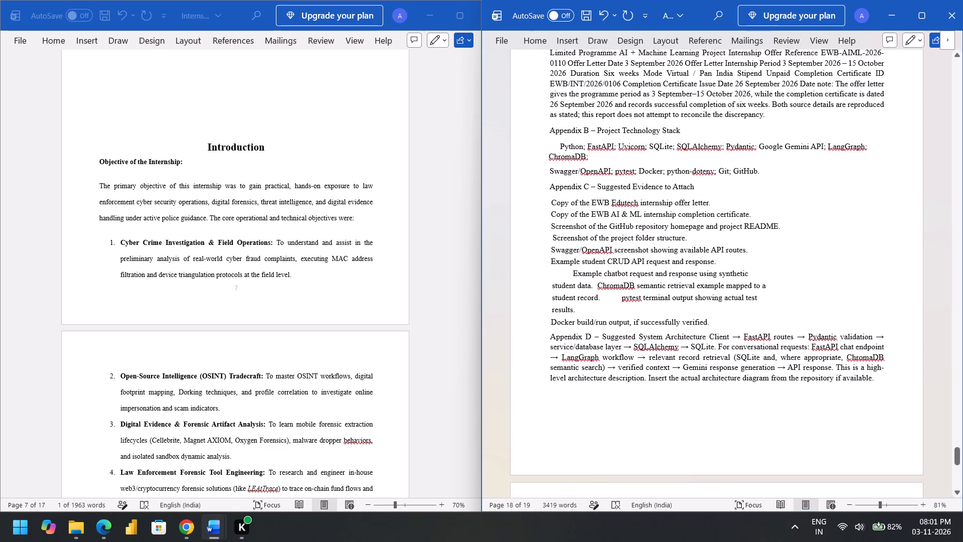
pyautogui.scroll(-1, 576, 361)
pyautogui.click(574, 277)
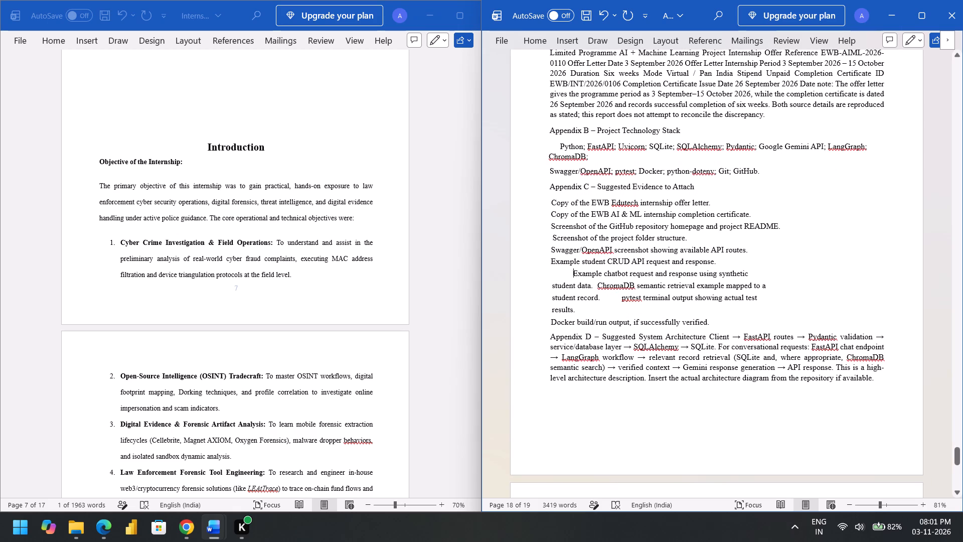
pyautogui.press('BackSpace')
pyautogui.click(596, 300)
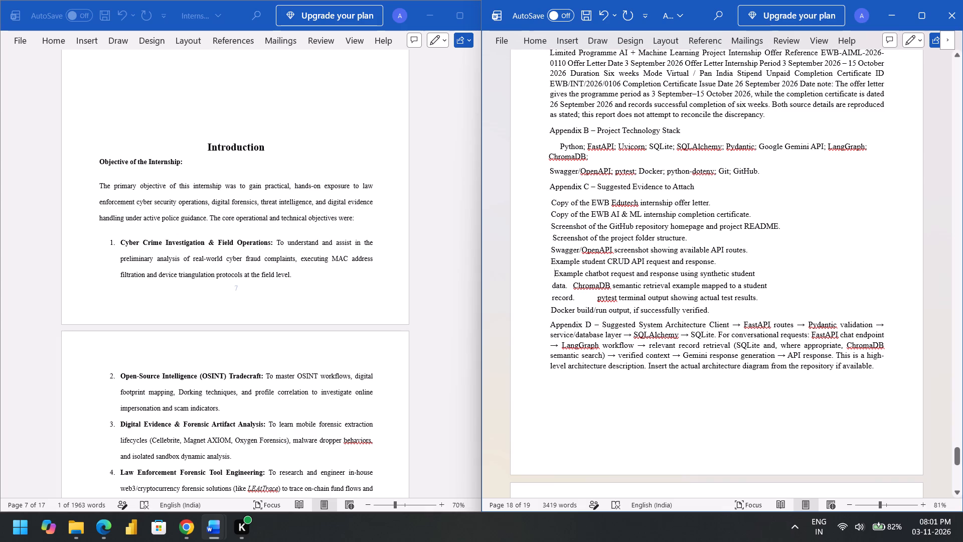
pyautogui.press('BackSpace')
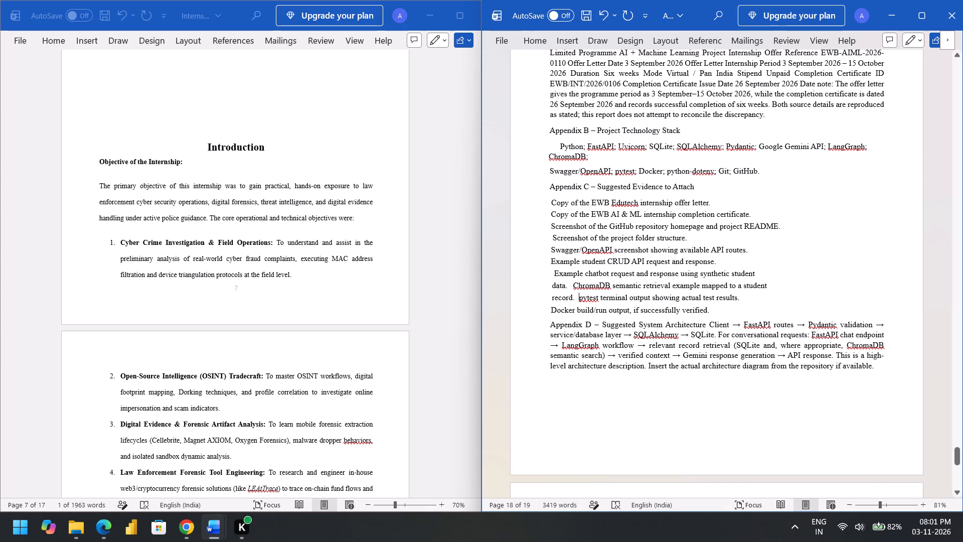
# Delete the empty lines above the REFERENCES heading.
pyautogui.scroll(-1, 568, 238)
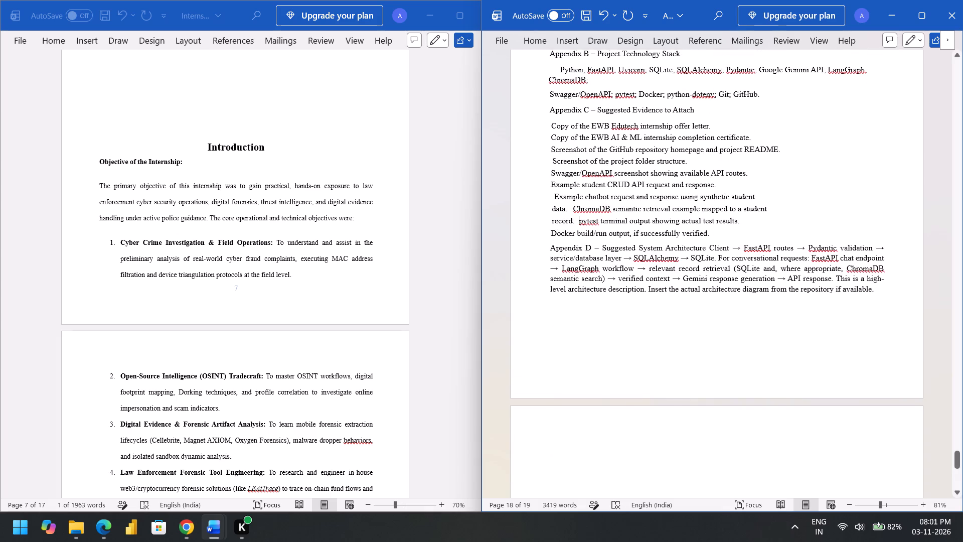
pyautogui.scroll(-5, 552, 246)
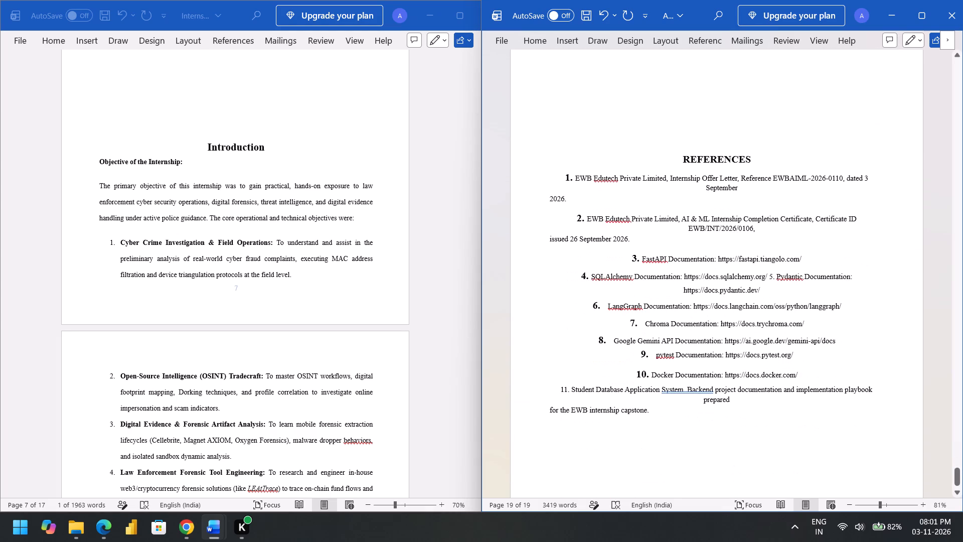
pyautogui.moveTo(708, 137); pyautogui.dragTo(708, 76)
pyautogui.press('BackSpace')
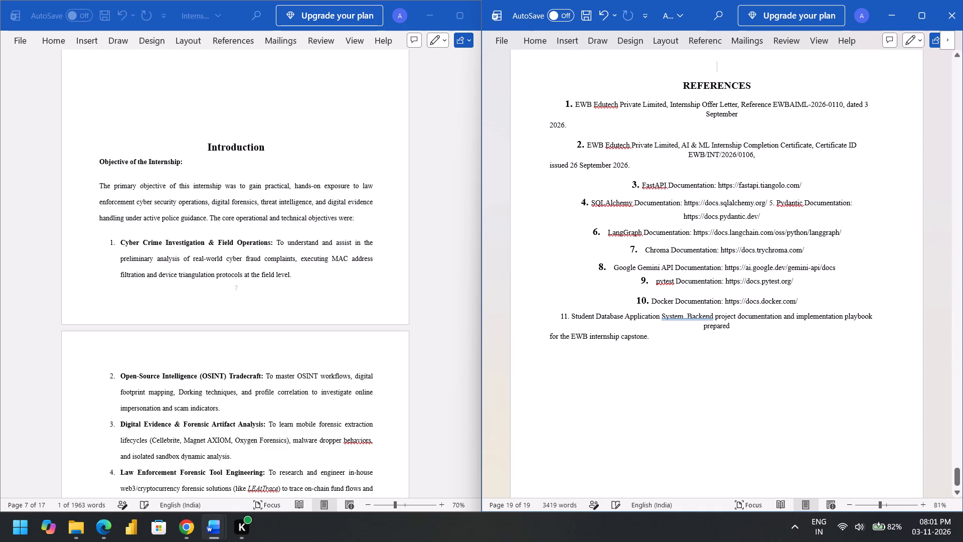
pyautogui.scroll(2, 704, 156)
pyautogui.press('BackSpace')
pyautogui.press('BackSpace')
pyautogui.press('BackSpace')
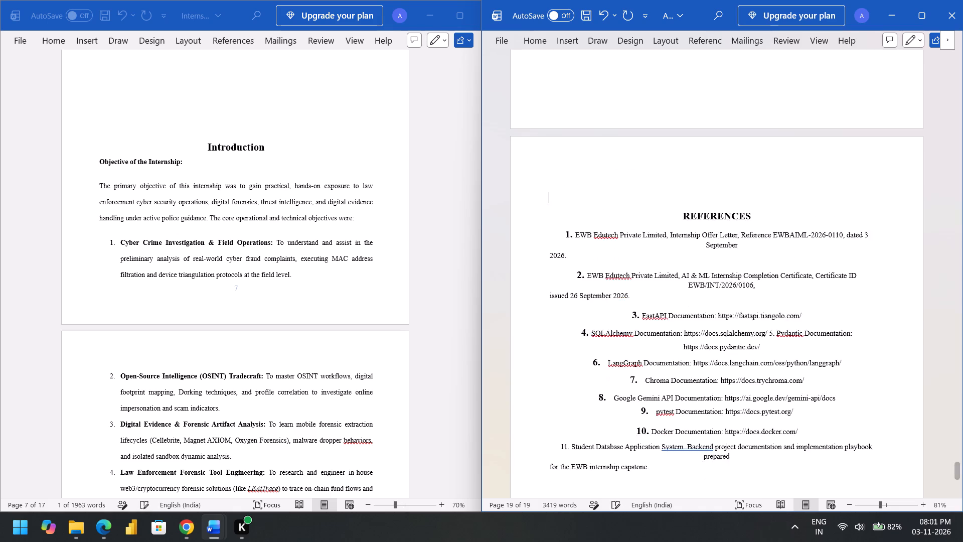
pyautogui.press('BackSpace')
pyautogui.press('BackSpace')
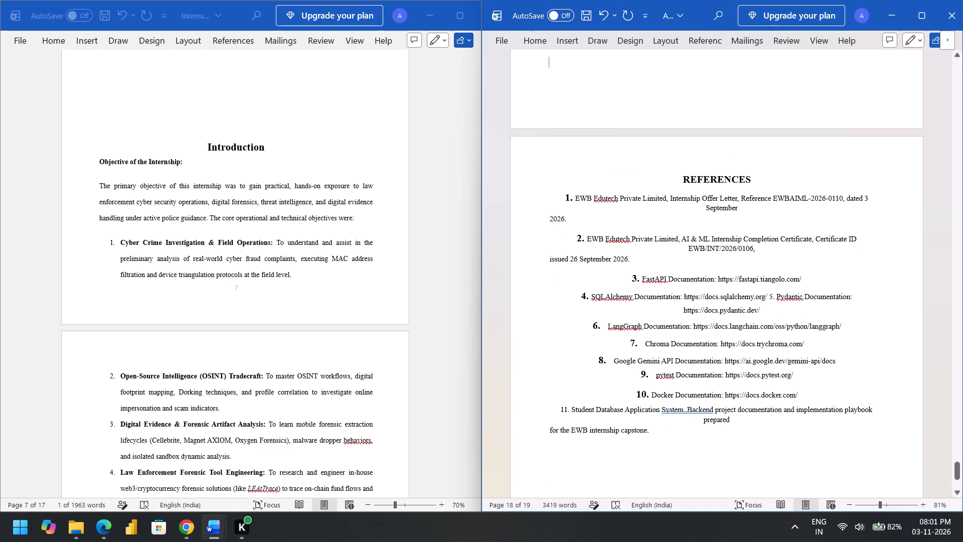
# Apply 1. 2. 3. numbering to all entries below the REFERENCES heading.
pyautogui.moveTo(564, 198); pyautogui.dragTo(723, 443)
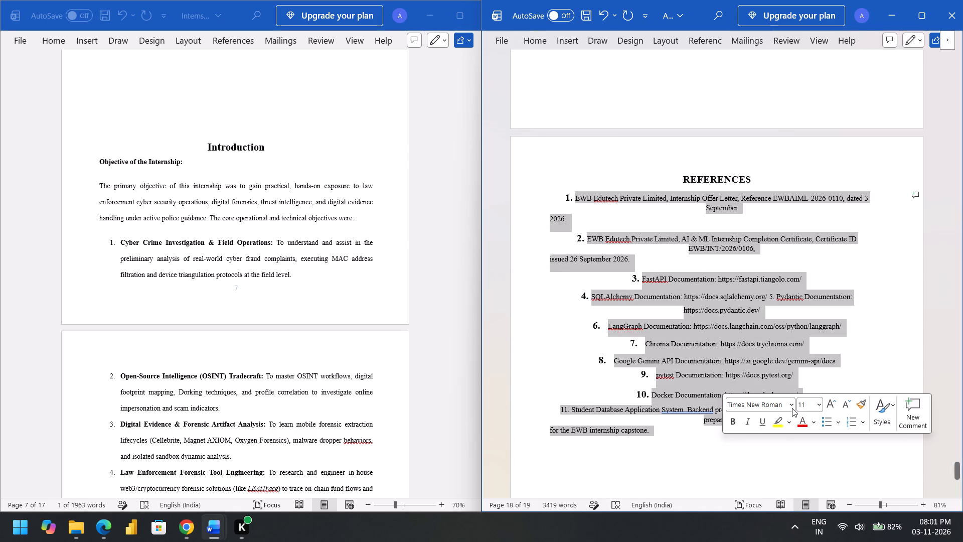
pyautogui.click(860, 426)
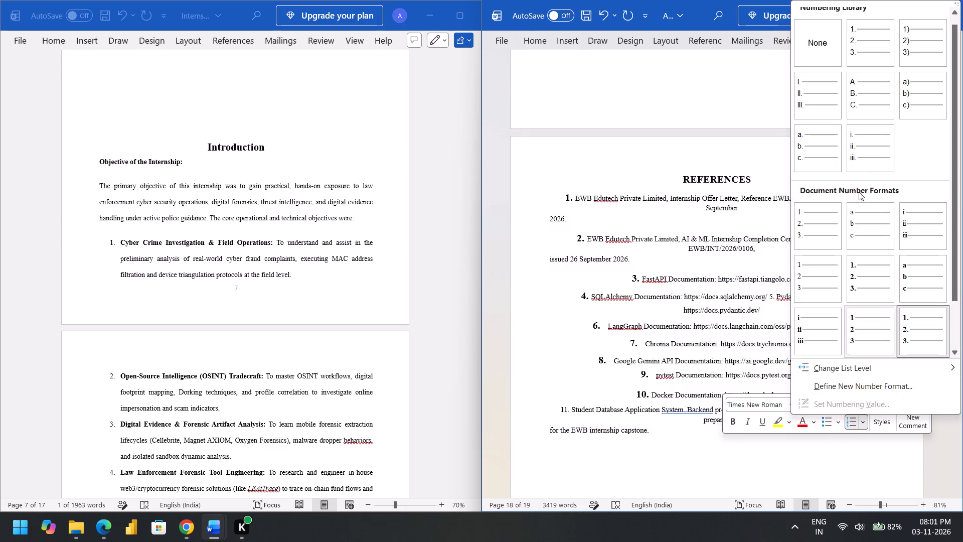
pyautogui.click(862, 54)
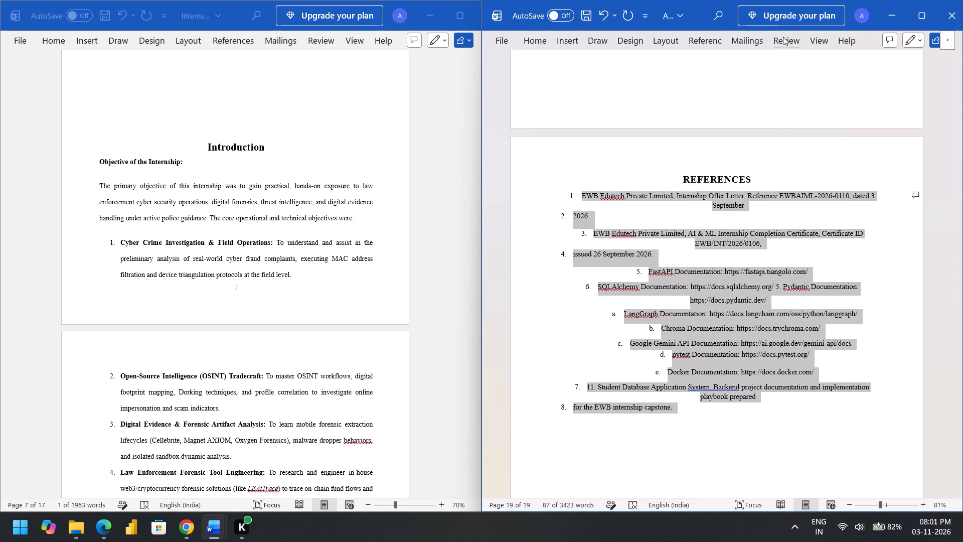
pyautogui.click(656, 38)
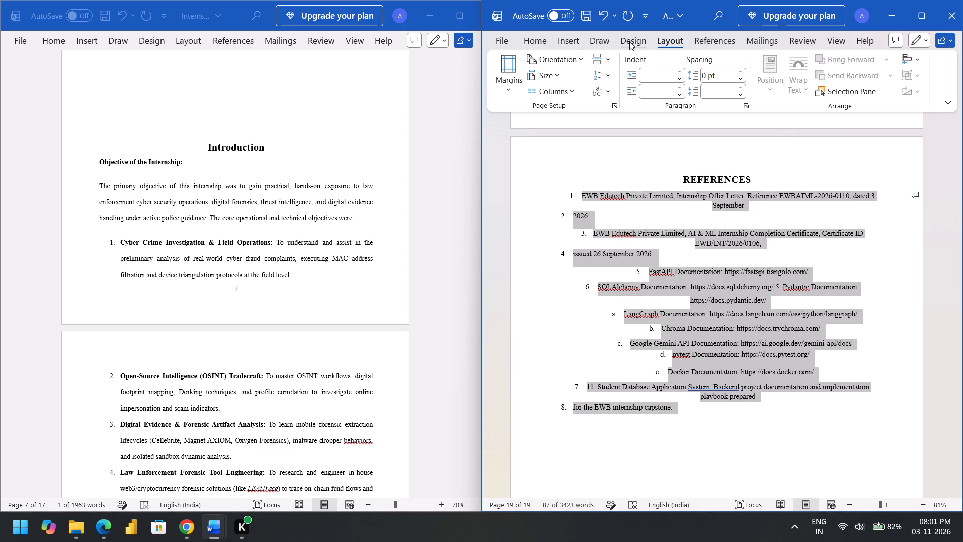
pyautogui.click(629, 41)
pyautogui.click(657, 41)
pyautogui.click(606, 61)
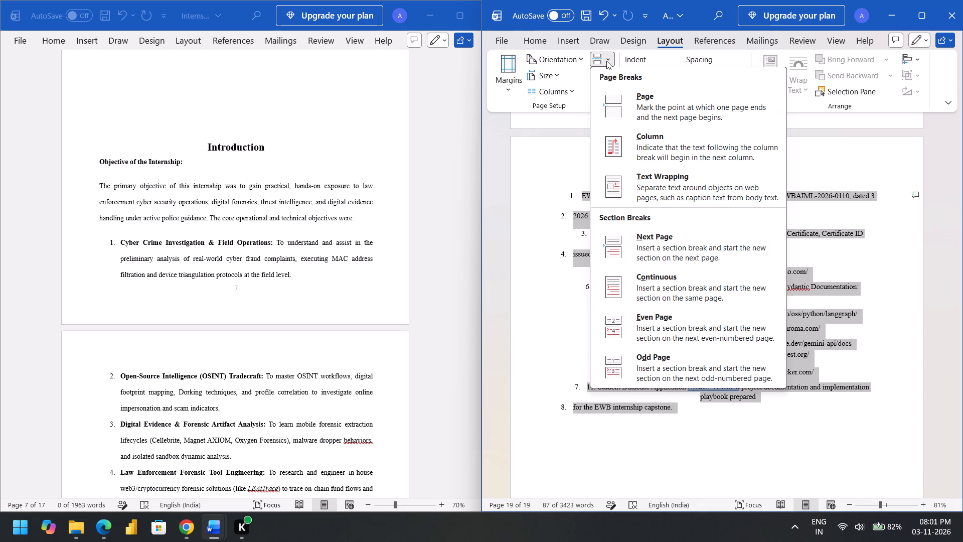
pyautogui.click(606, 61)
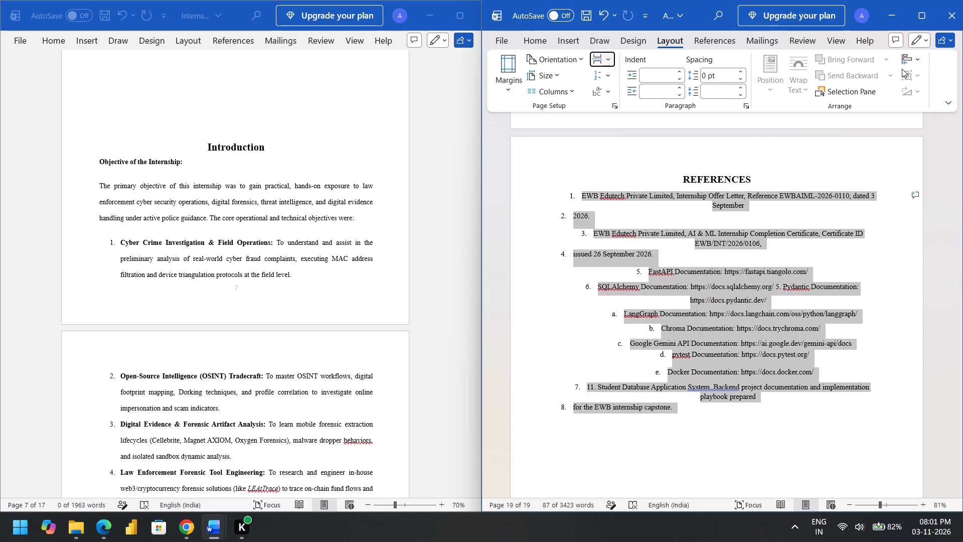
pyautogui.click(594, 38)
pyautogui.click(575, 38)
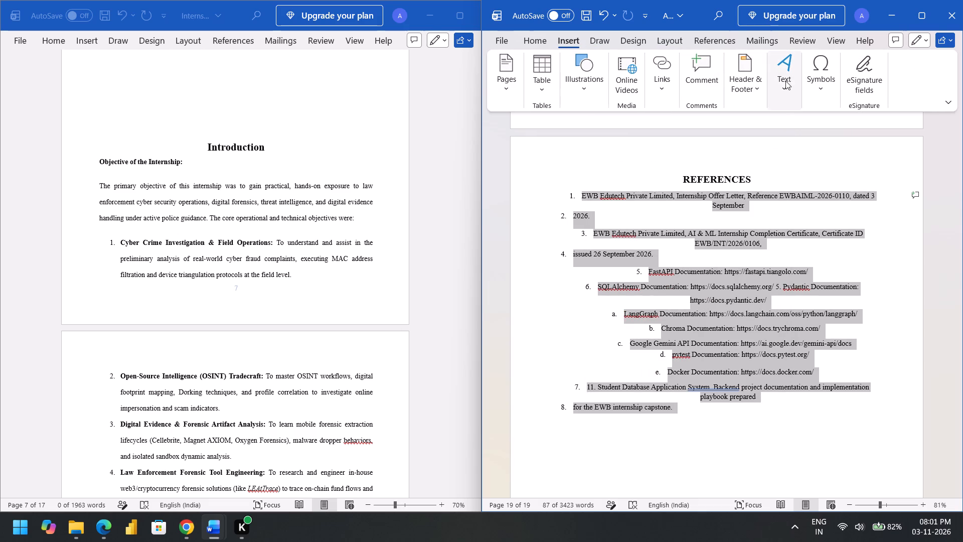
# Maximize the report window and left-align all the numbered entries below the REFERENCES heading.
pyautogui.click(929, 15)
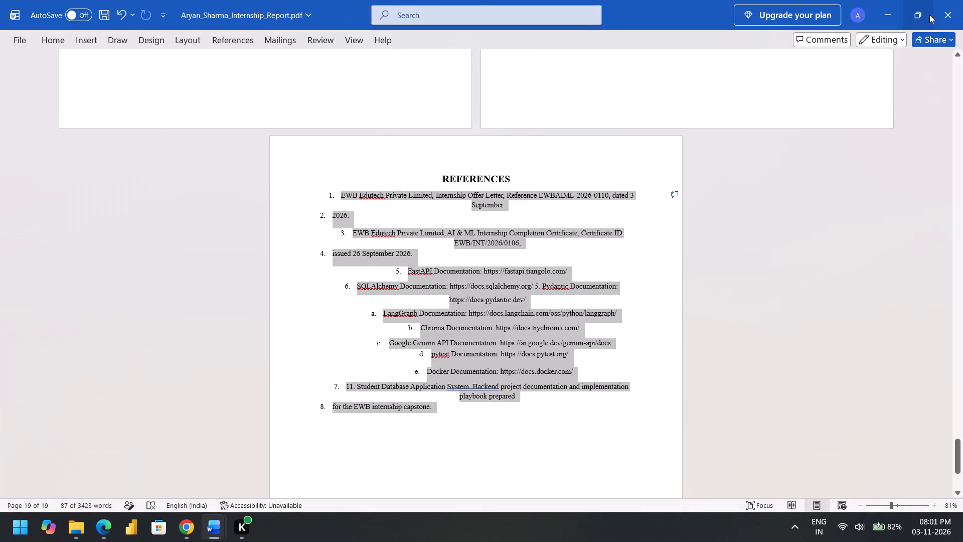
pyautogui.click(91, 40)
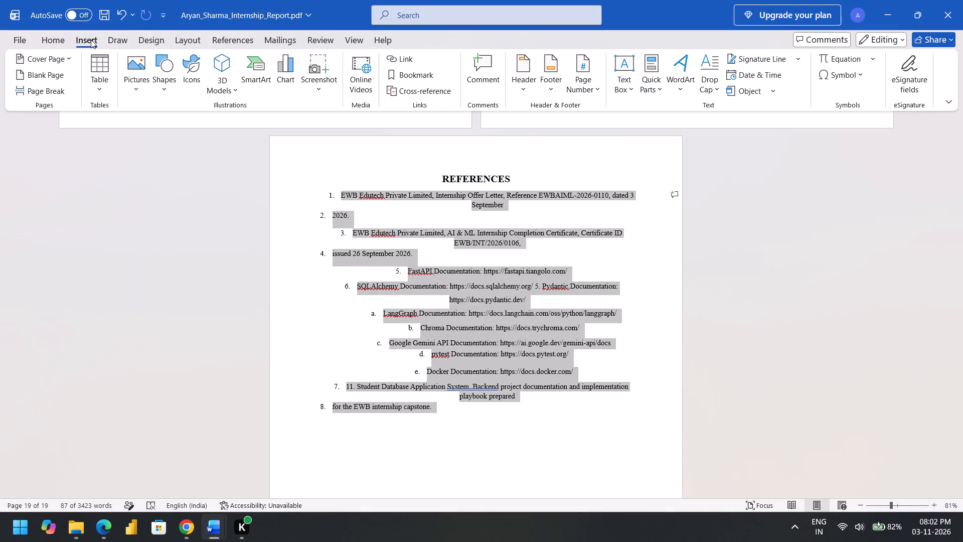
pyautogui.click(123, 38)
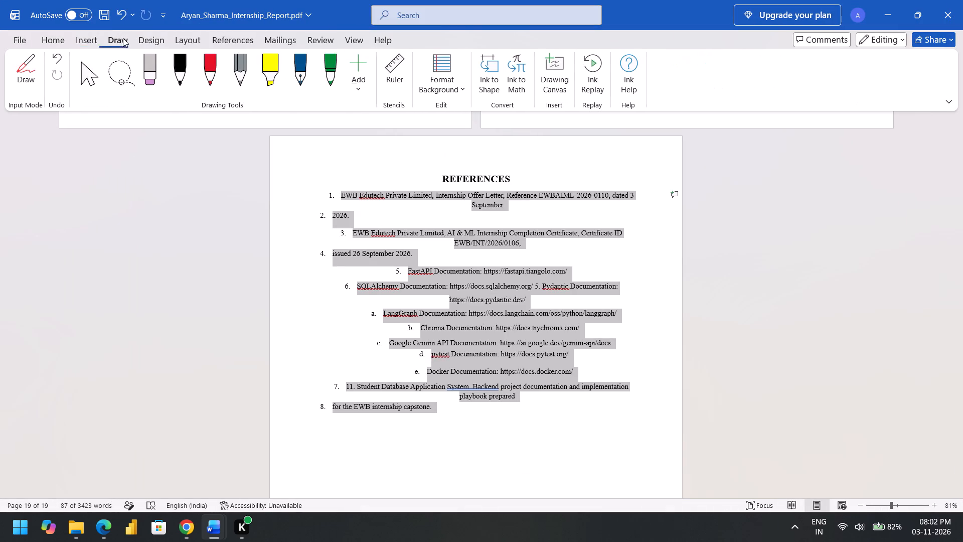
pyautogui.click(58, 34)
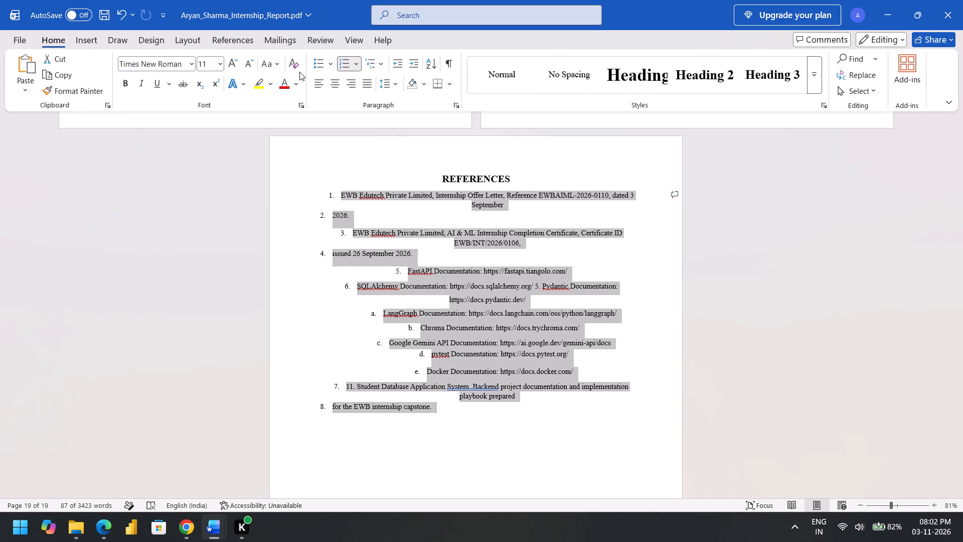
pyautogui.click(336, 87)
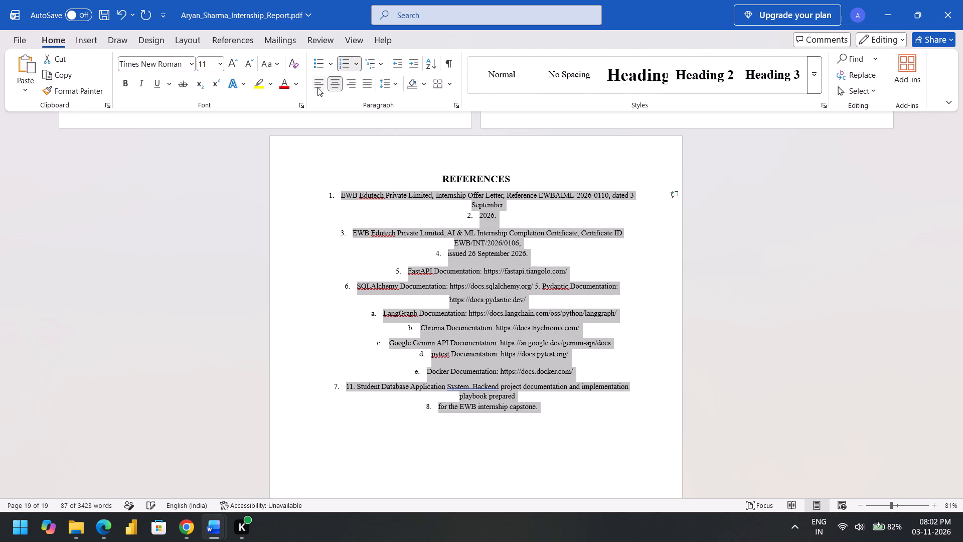
pyautogui.click(314, 86)
pyautogui.click(682, 382)
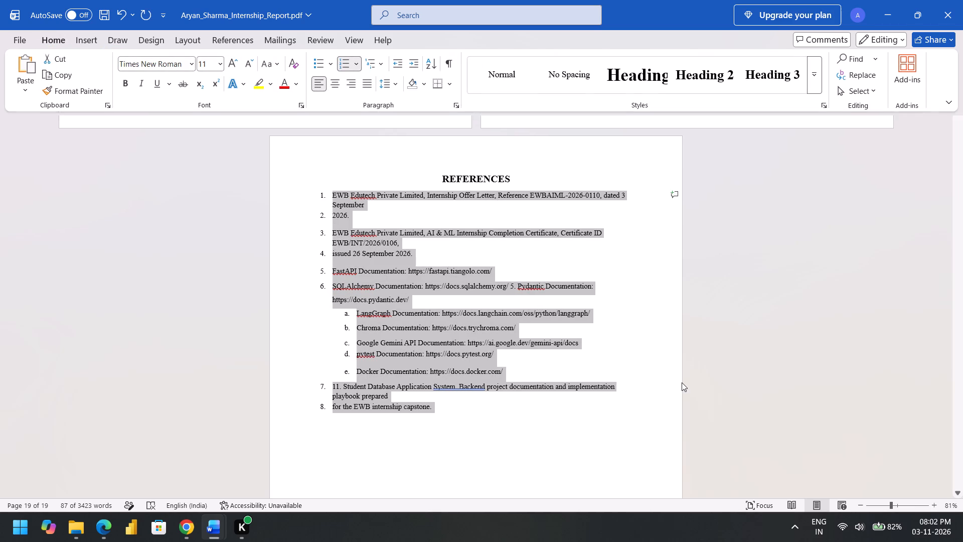
pyautogui.click(698, 322)
# Shift the ABESIT logo at the top of the cover page slightly to the left.
pyautogui.scroll(4, 698, 322)
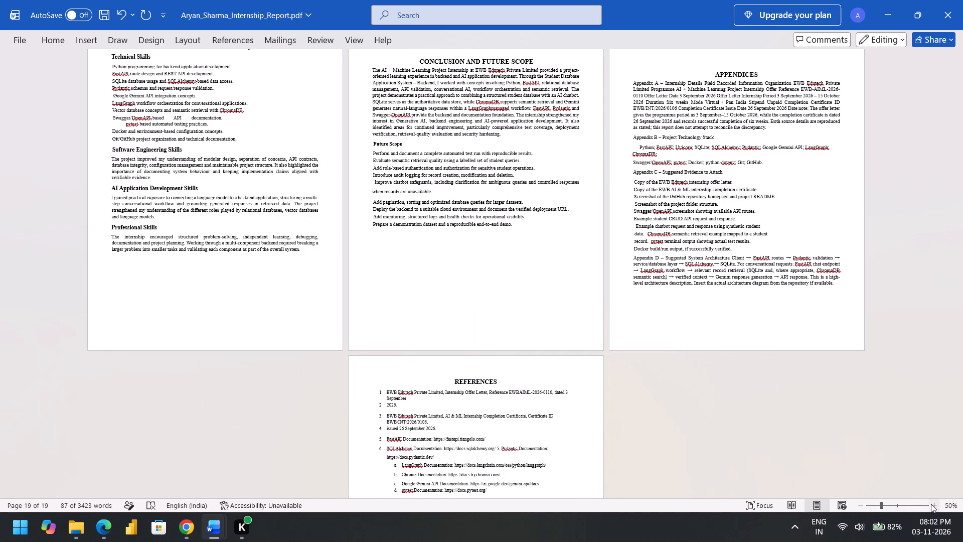
pyautogui.tripleClick(931, 504)
pyautogui.doubleClick(931, 504)
pyautogui.click(931, 504)
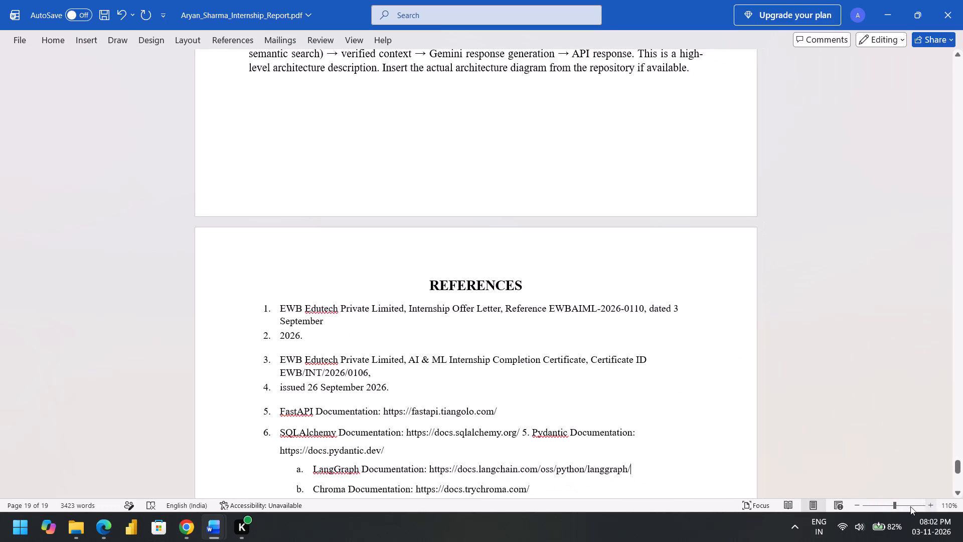
pyautogui.click(857, 507)
pyautogui.scroll(11, 581, 388)
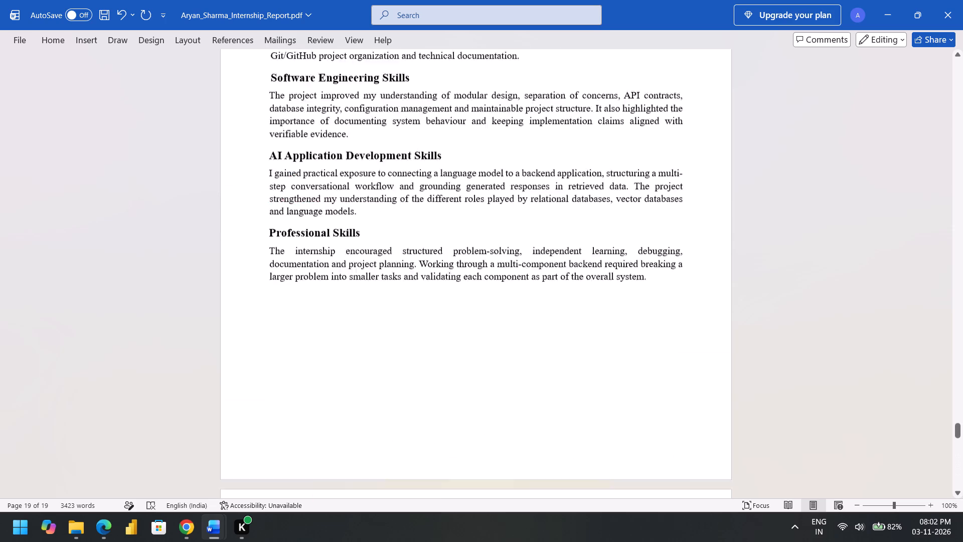
pyautogui.scroll(19, 581, 388)
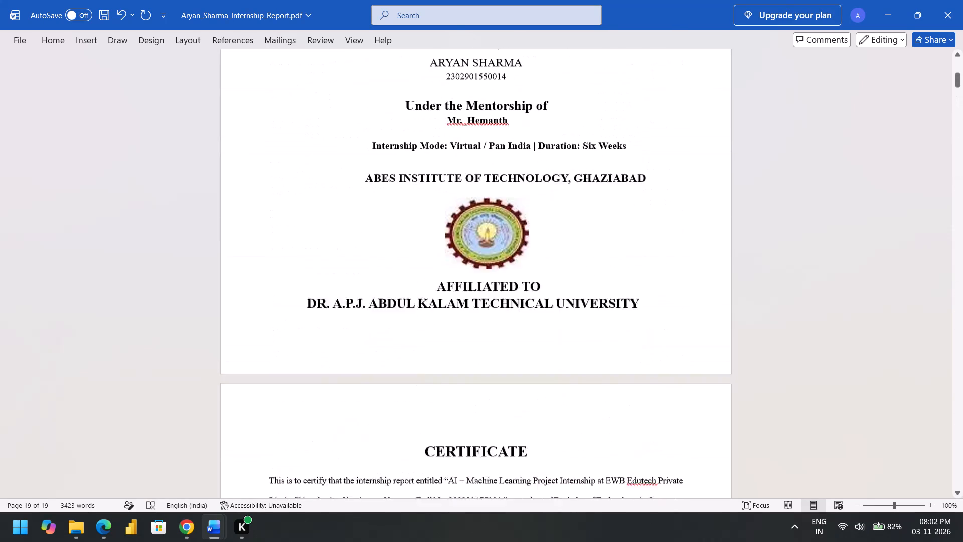
pyautogui.scroll(4, 581, 388)
pyautogui.hscroll(1, 581, 388)
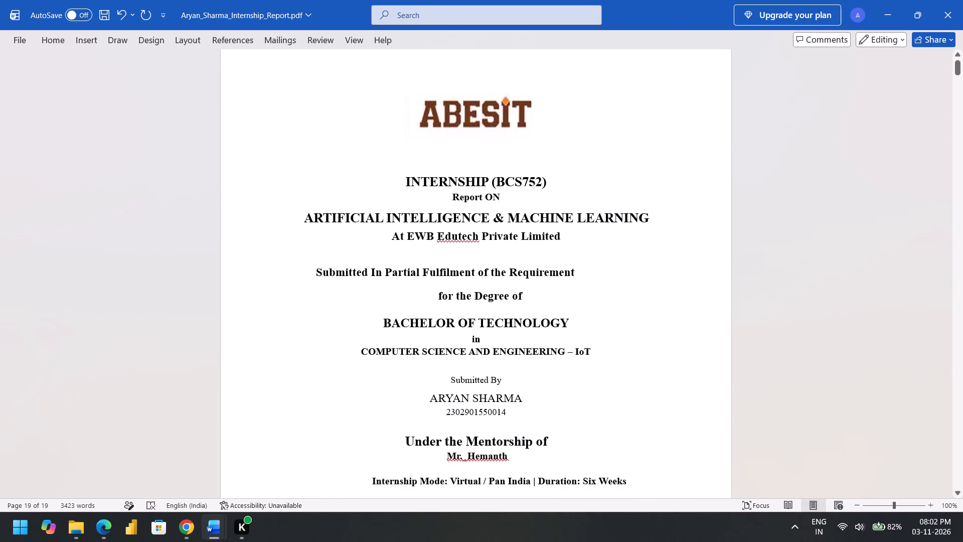
pyautogui.hscroll(1, 581, 388)
pyautogui.click(473, 129)
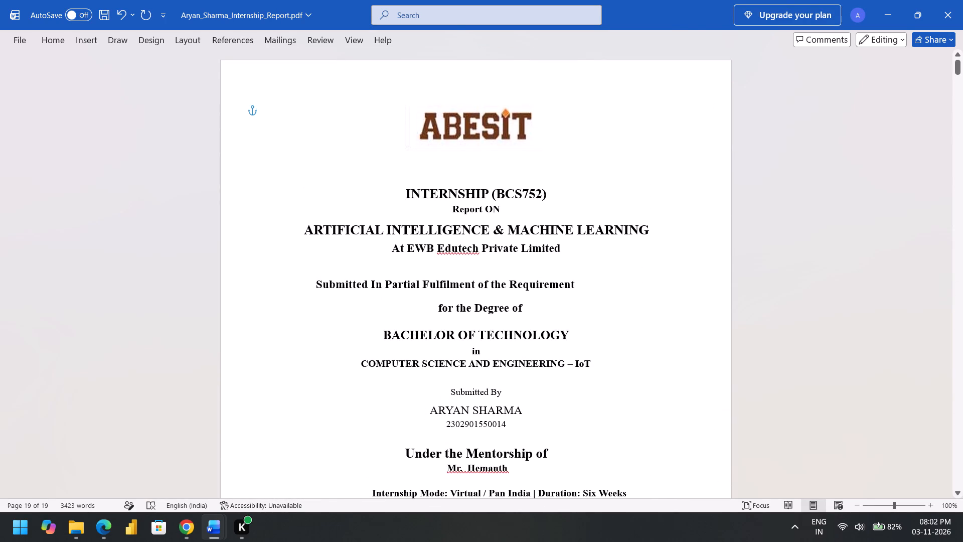
pyautogui.click(473, 129)
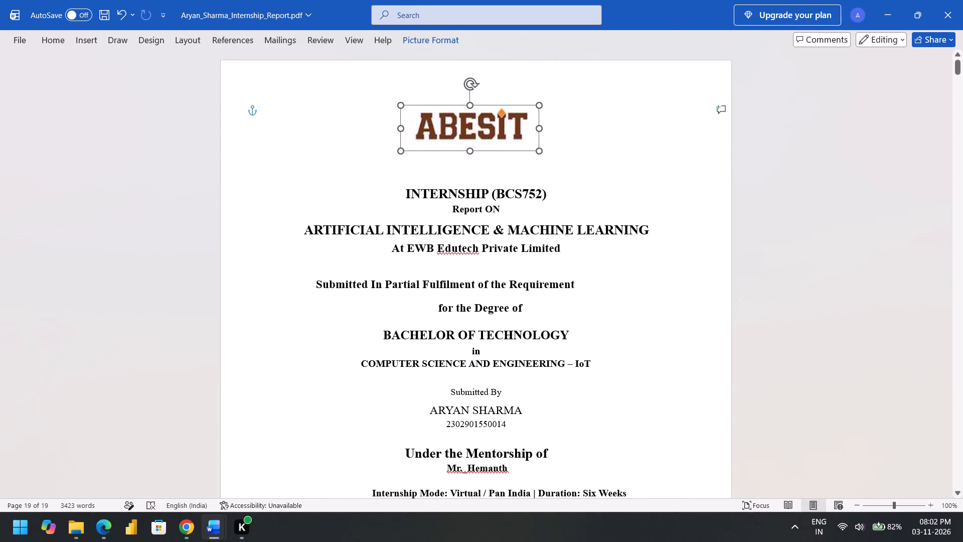
pyautogui.click(638, 258)
# Center the cover page text from INTERNSHIP (BCS752) down to ABES INSTITUTE OF TECHNOLOGY, GHAZIABAD.
pyautogui.scroll(-1, 638, 258)
pyautogui.moveTo(407, 126); pyautogui.dragTo(518, 383)
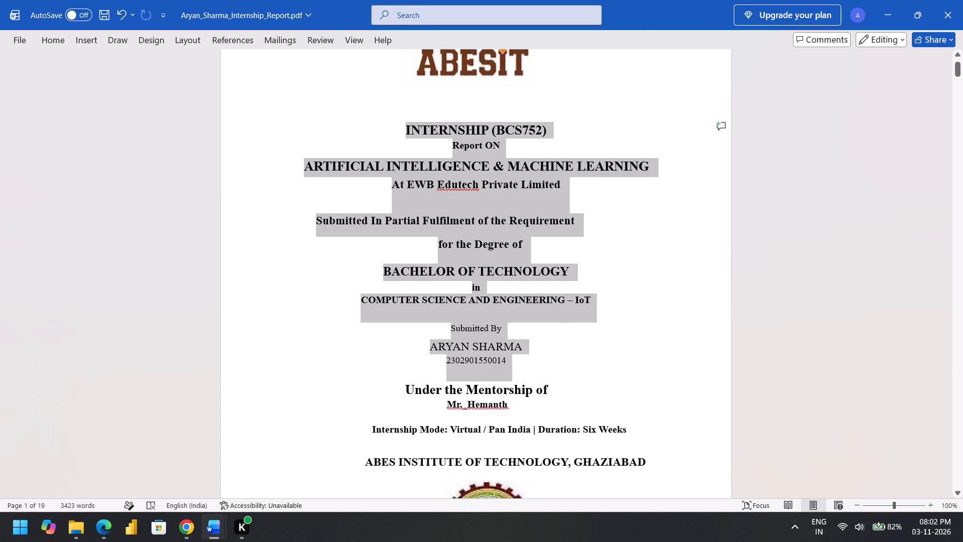
pyautogui.moveTo(518, 383); pyautogui.dragTo(622, 461)
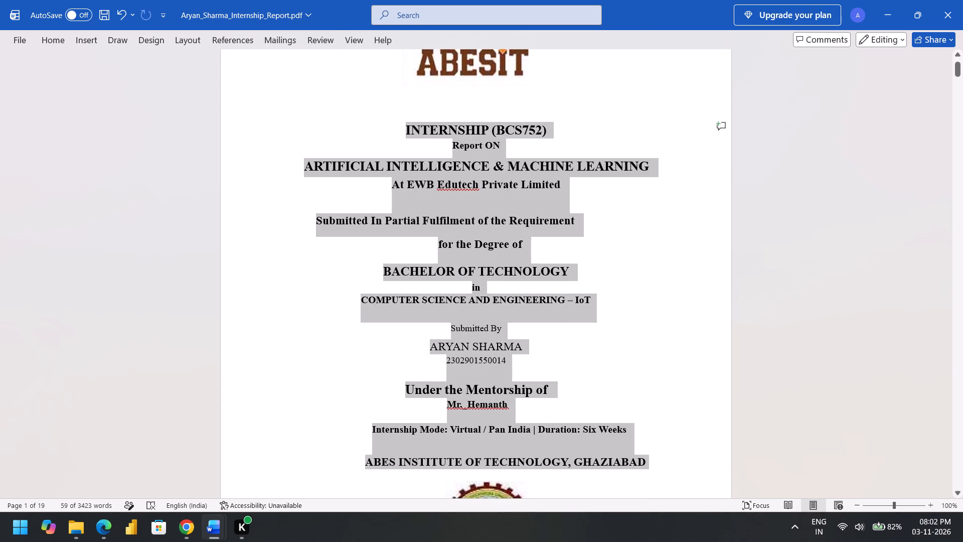
pyautogui.click(62, 41)
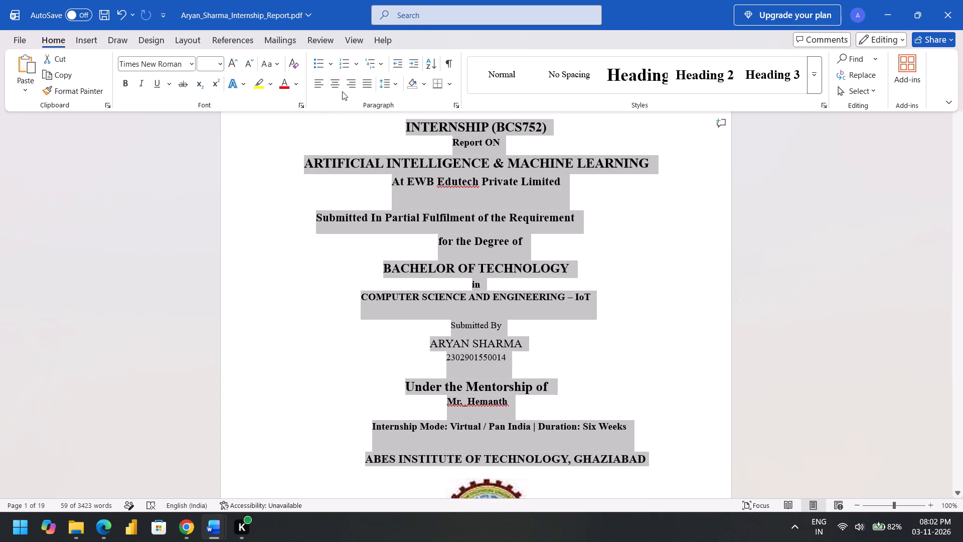
pyautogui.click(337, 80)
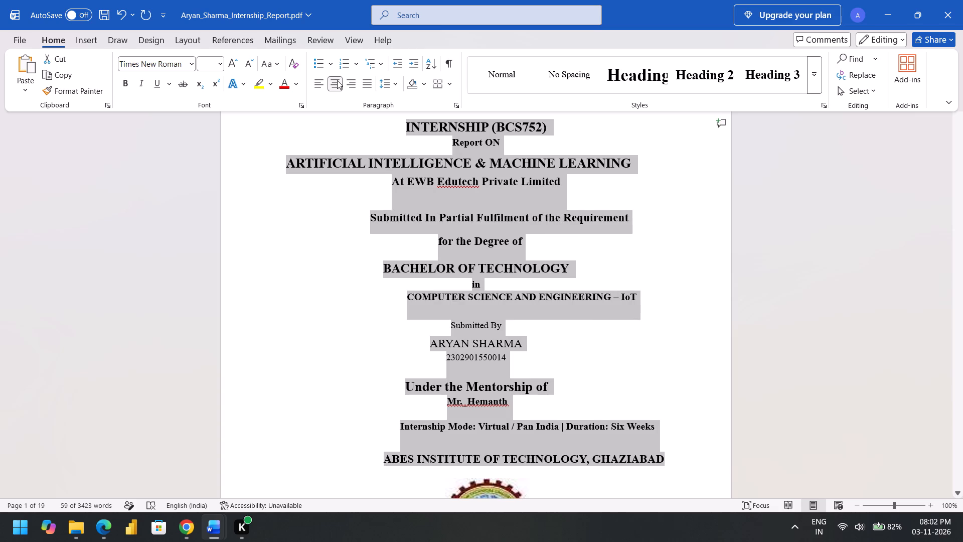
pyautogui.click(331, 261)
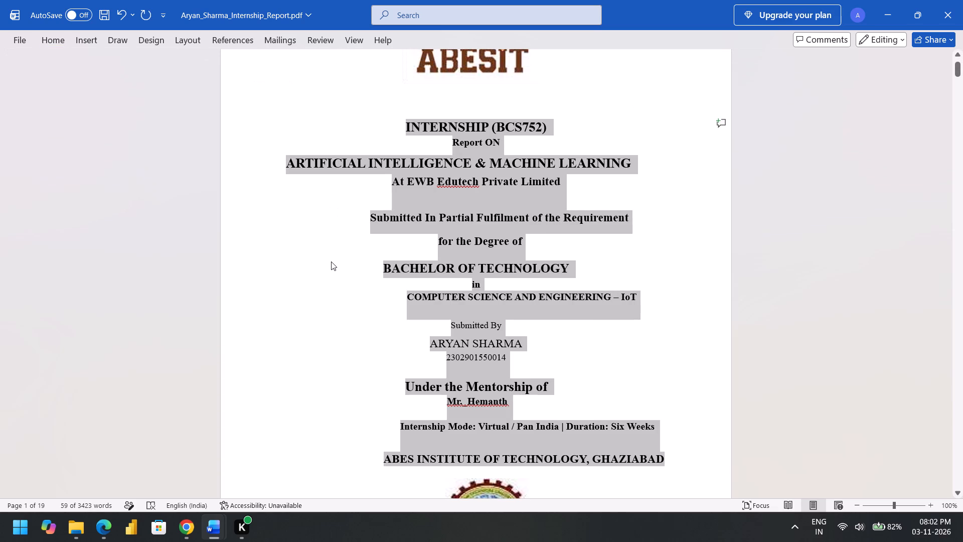
pyautogui.click(290, 258)
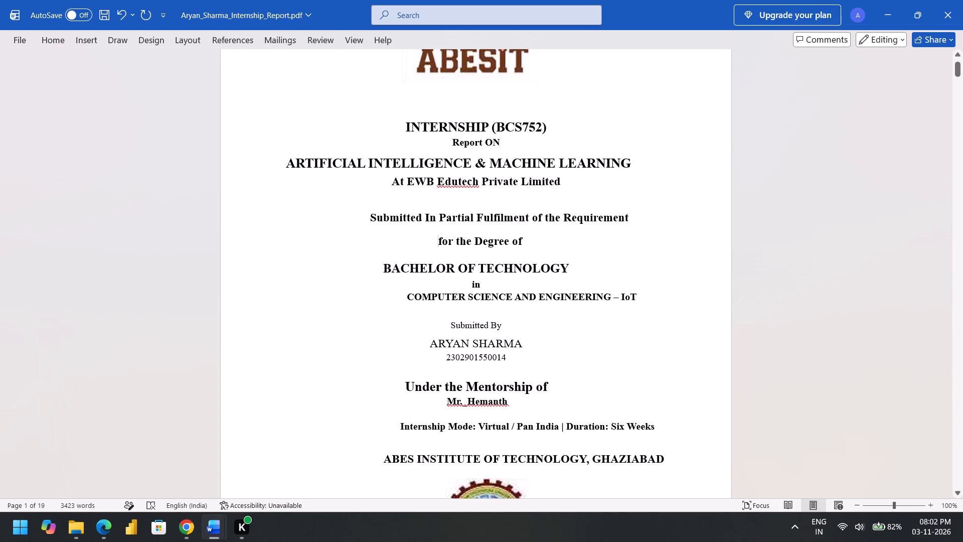
# Shift the title ARTIFICIAL INTELLIGENCE & MACHINE LEARNING to the right with leading spaces until it looks centered on the cover page.
pyautogui.click(285, 166)
pyautogui.press('space')
pyautogui.press('space')
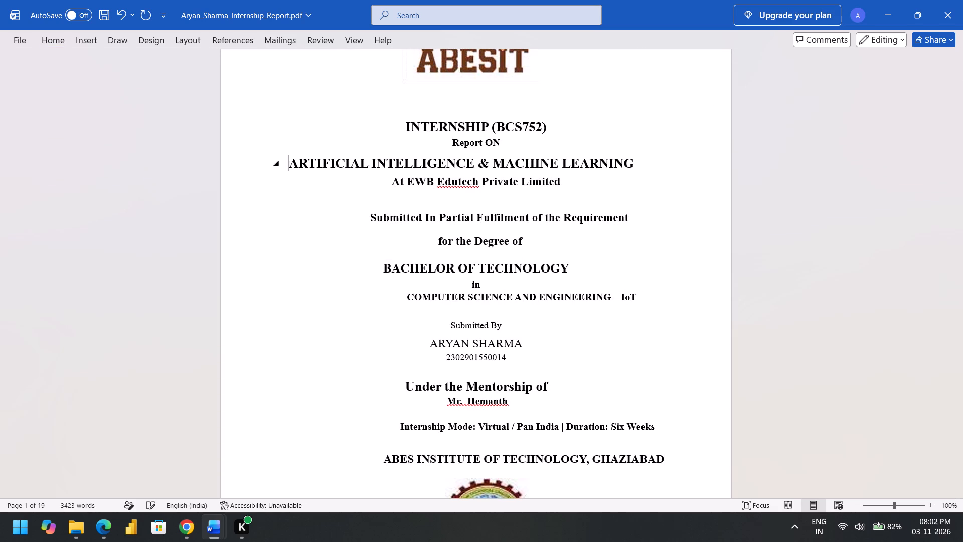
pyautogui.press('space')
pyautogui.press('space')
pyautogui.press('space')
pyautogui.press('space')
pyautogui.press('space')
pyautogui.press('space')
pyautogui.press('space')
pyautogui.press('space')
pyautogui.press('space')
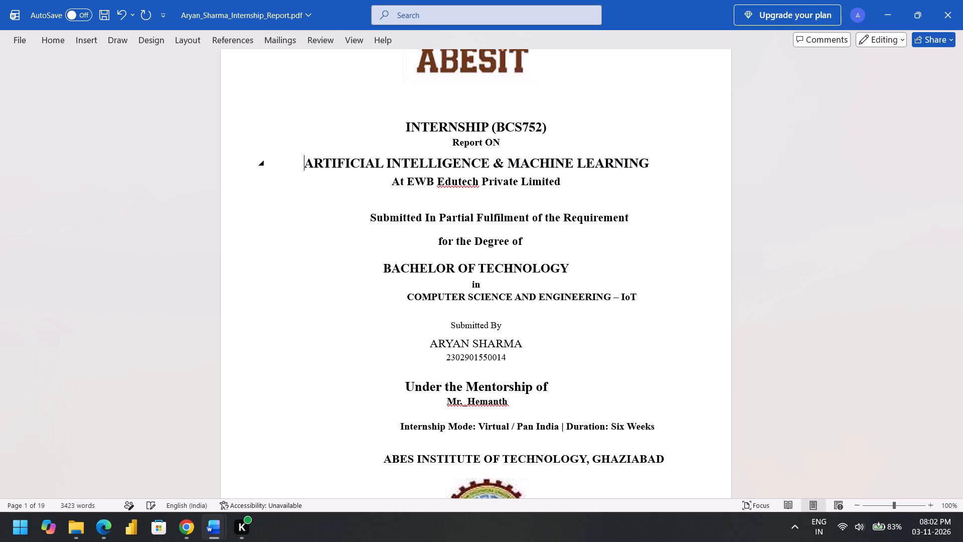
# Remove the indent before the COMPUTER SCIENCE AND ENGINEERING – IoT line on the cover page.
pyautogui.click(402, 298)
pyautogui.press('BackSpace')
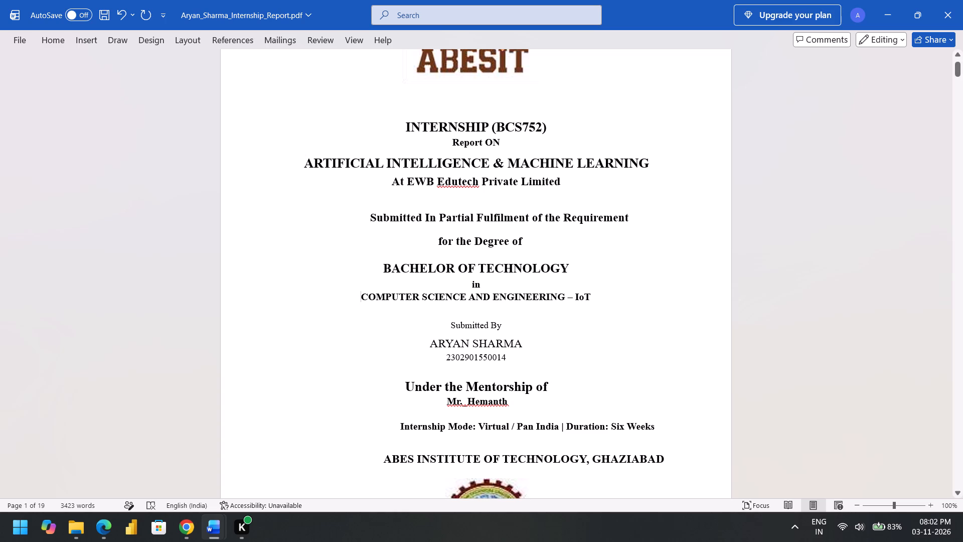
# Remove the indent before "Under the Mentorship of" and pad the line with leading spaces to bring it near the page center.
pyautogui.scroll(-1, 402, 298)
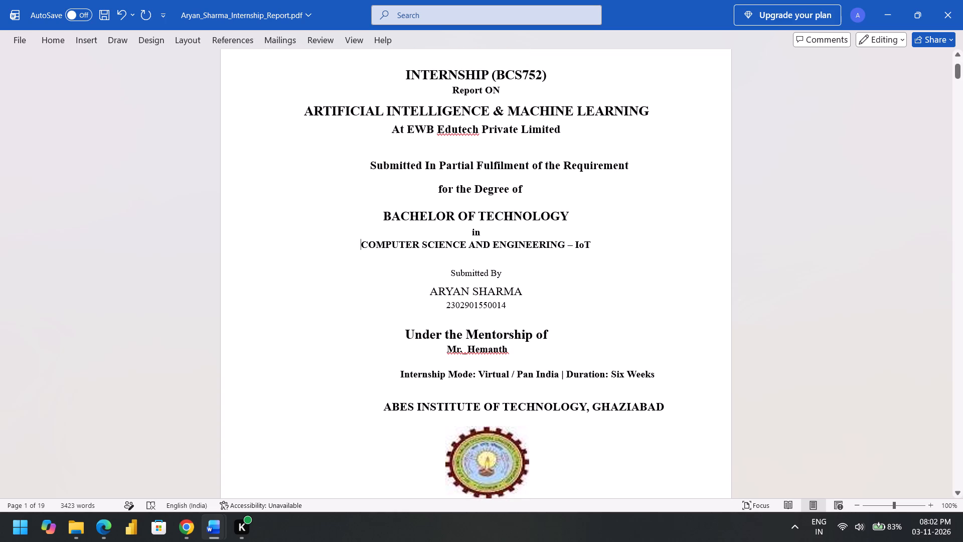
pyautogui.click(405, 330)
pyautogui.press('BackSpace')
pyautogui.press('space')
pyautogui.press('space')
pyautogui.press('space')
pyautogui.press('space')
pyautogui.press('space')
pyautogui.press('space')
pyautogui.press('space')
pyautogui.press('space')
pyautogui.press('space')
pyautogui.press('space')
pyautogui.press('space')
pyautogui.press('space')
pyautogui.press('space')
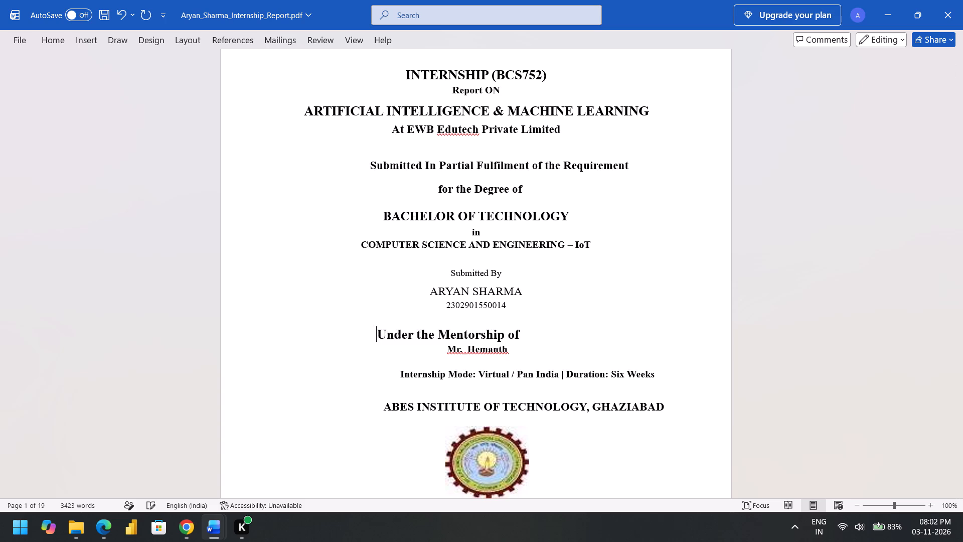
# Remove the indent before the "Internship Mode: Virtual / Pan India" line and pad it with leading spaces until it looks centered.
pyautogui.scroll(-1, 405, 330)
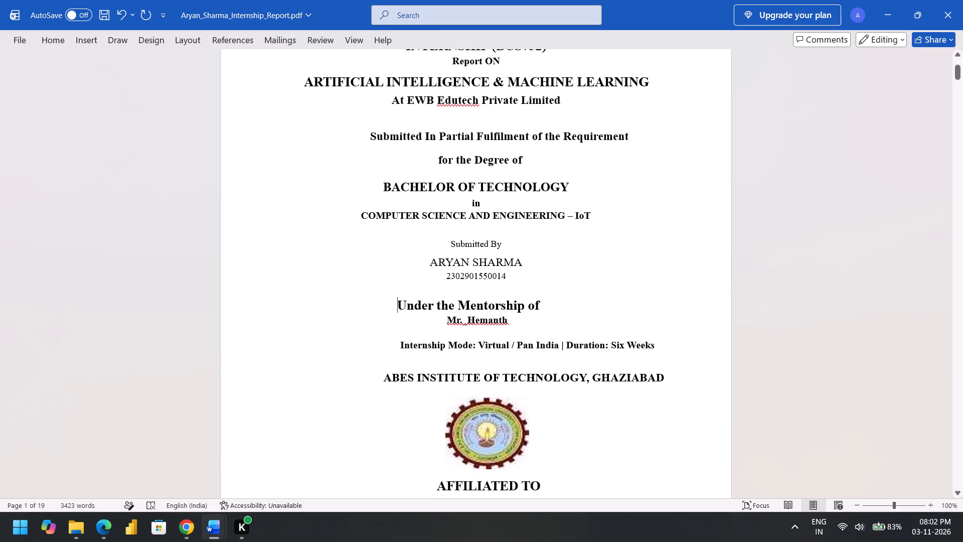
pyautogui.click(401, 346)
pyautogui.press('BackSpace')
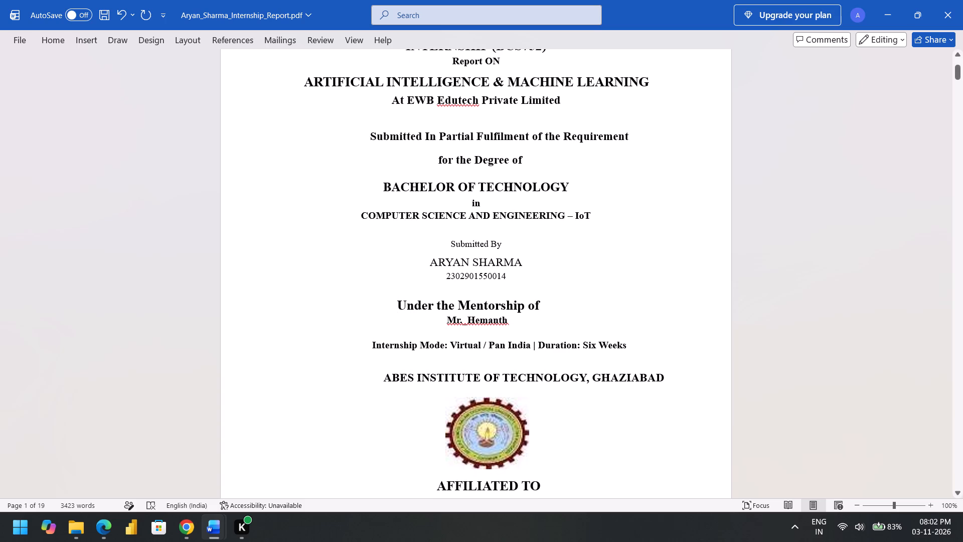
pyautogui.press('BackSpace')
pyautogui.press('space')
pyautogui.press('space')
pyautogui.press('space')
pyautogui.press('space')
pyautogui.press('space')
pyautogui.press('space')
pyautogui.press('space')
pyautogui.press('space')
pyautogui.press('space')
pyautogui.press('space')
pyautogui.press('space')
pyautogui.press('space')
pyautogui.press('space')
pyautogui.press('space')
pyautogui.press('space')
pyautogui.press('space')
pyautogui.press('space')
pyautogui.press('space')
pyautogui.press('space')
pyautogui.press('space')
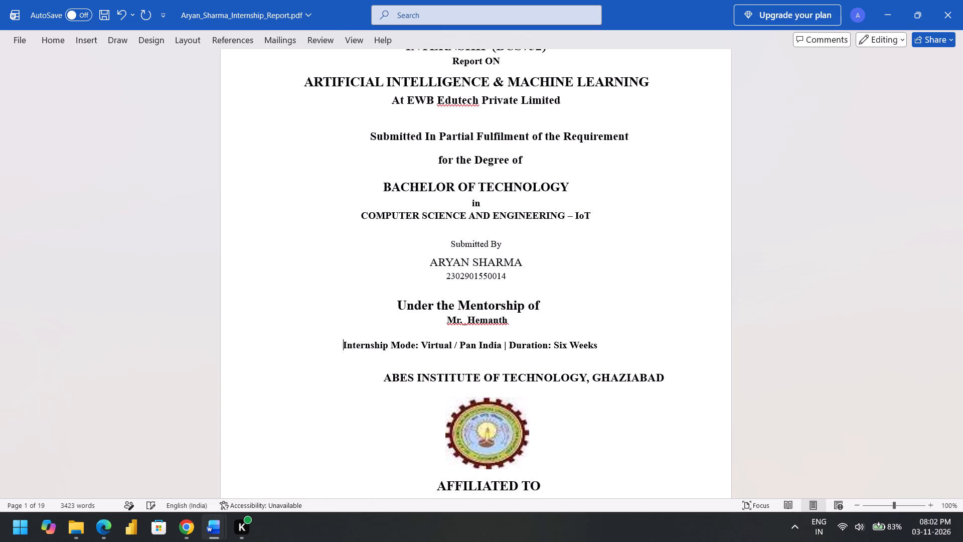
pyautogui.press('space')
pyautogui.press('space')
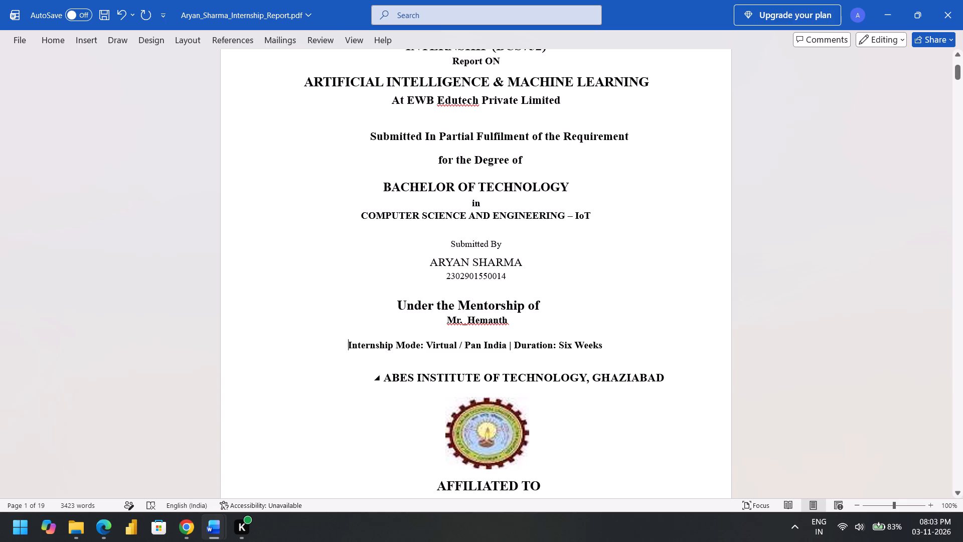
# Remove the indent before ABES INSTITUTE OF TECHNOLOGY, GHAZIABAD and pad the line with leading spaces until it looks centered.
pyautogui.click(383, 379)
pyautogui.press('BackSpace')
pyautogui.press('BackSpace')
pyautogui.press('space')
pyautogui.press('space')
pyautogui.press('space')
pyautogui.press('space')
pyautogui.press('space')
pyautogui.press('space')
pyautogui.press('space')
pyautogui.press('space')
pyautogui.press('space')
pyautogui.press('space')
pyautogui.press('space')
pyautogui.press('space')
pyautogui.press('space')
pyautogui.press('space')
pyautogui.press('space')
pyautogui.press('space')
pyautogui.press('space')
pyautogui.press('space')
pyautogui.press('space')
pyautogui.press('space')
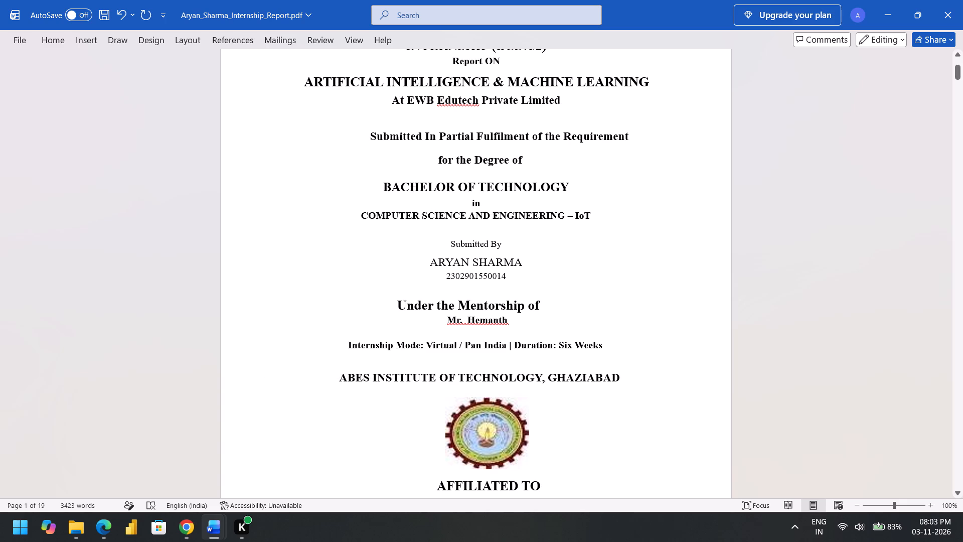
# Delete several leading spaces before AFFILIATED TO to shift it left above the university name.
pyautogui.scroll(-1, 401, 370)
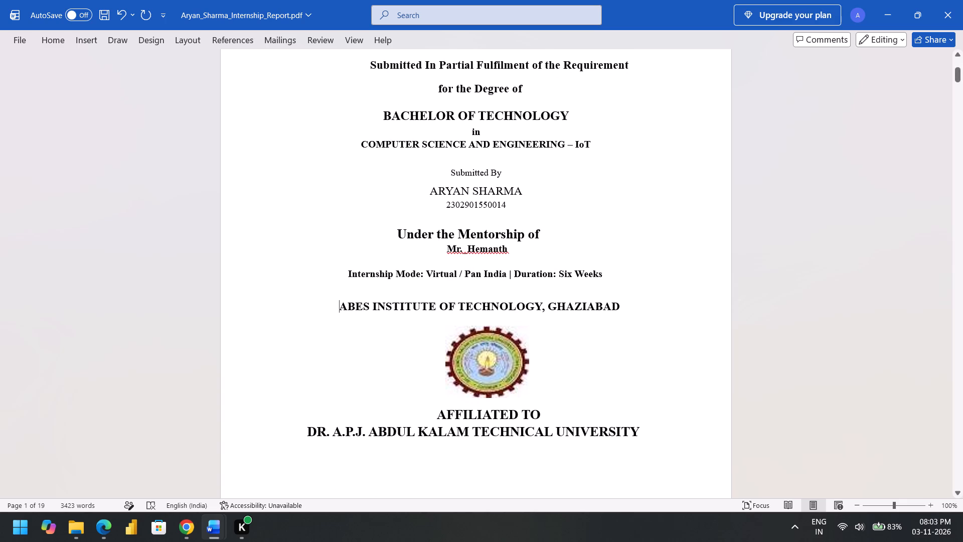
pyautogui.click(430, 410)
pyautogui.press('BackSpace')
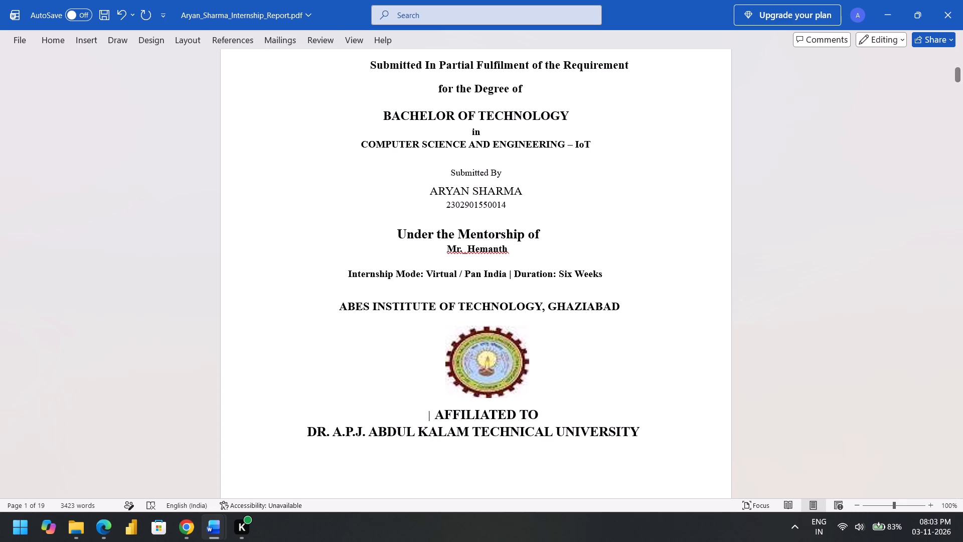
pyautogui.press('BackSpace')
pyautogui.press('BackSpace')
pyautogui.press('BackSpace')
pyautogui.press('BackSpace')
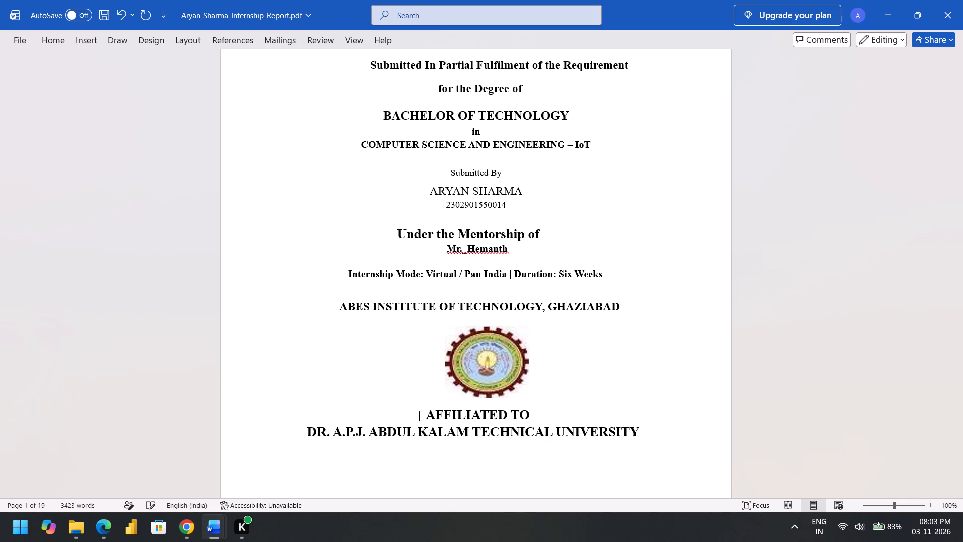
# Move the round university emblem slightly to the left so it is centered above AFFILIATED TO.
pyautogui.click(483, 376)
pyautogui.moveTo(483, 376); pyautogui.dragTo(469, 376)
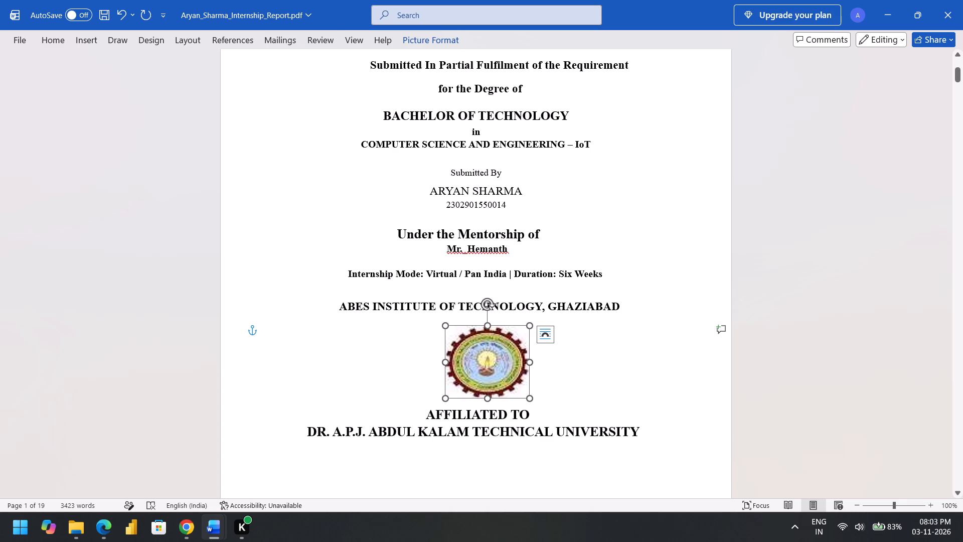
pyautogui.moveTo(469, 376); pyautogui.dragTo(469, 375)
pyautogui.moveTo(492, 362); pyautogui.dragTo(483, 362)
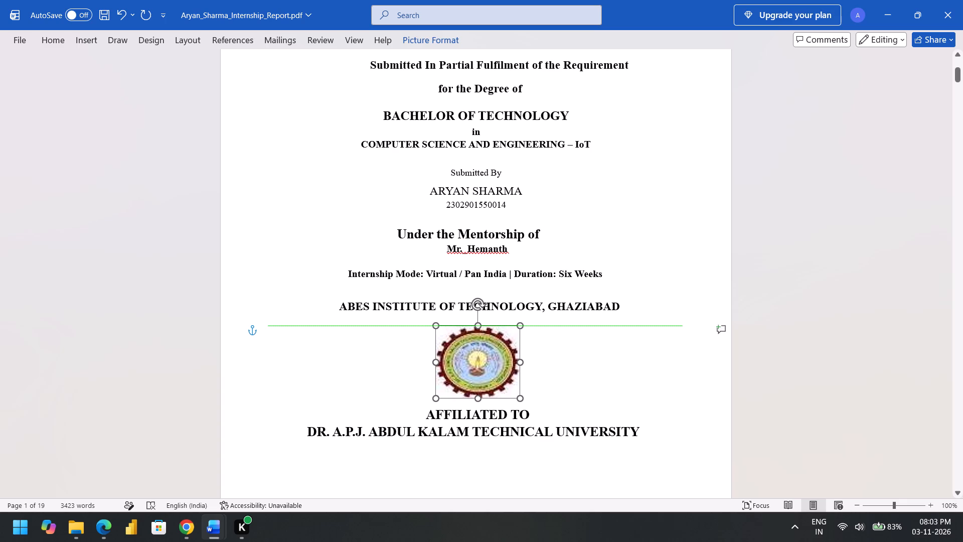
pyautogui.moveTo(483, 362); pyautogui.dragTo(470, 361)
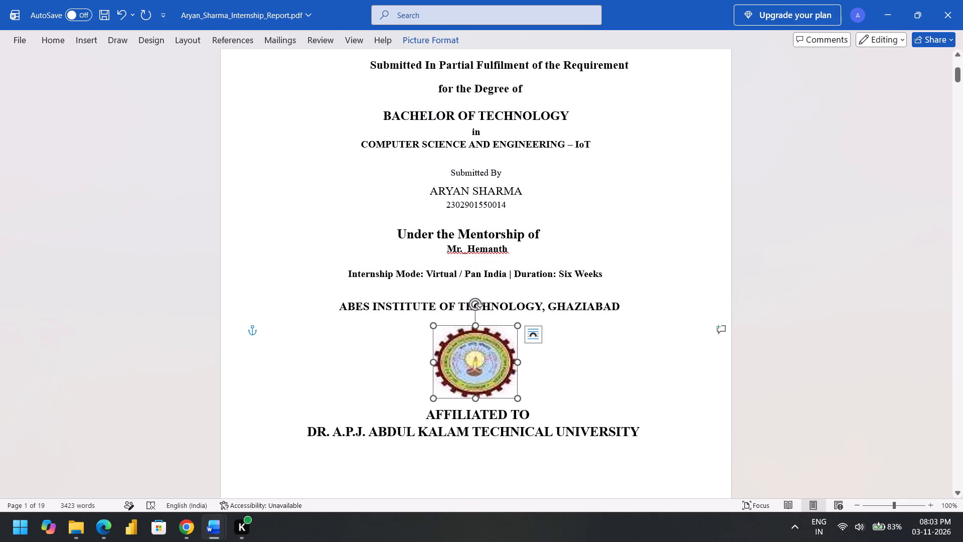
# Nudge the DR. A.P.J. ABDUL KALAM TECHNICAL UNIVERSITY line to the right with one leading space.
pyautogui.click(311, 434)
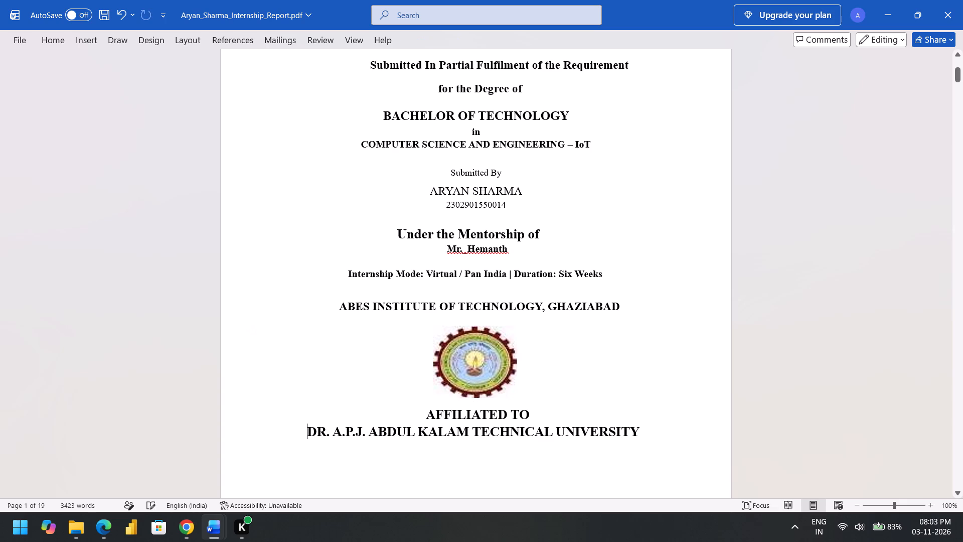
pyautogui.press('space')
# Review the layout of the cover page and the internship completion certificate page.
pyautogui.scroll(4, 451, 372)
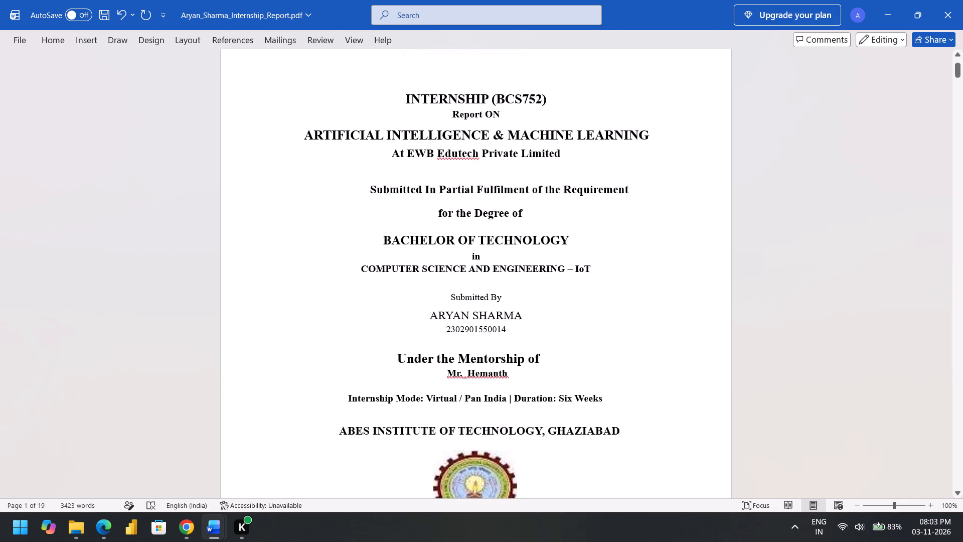
pyautogui.scroll(1, 451, 372)
pyautogui.scroll(-12, 451, 372)
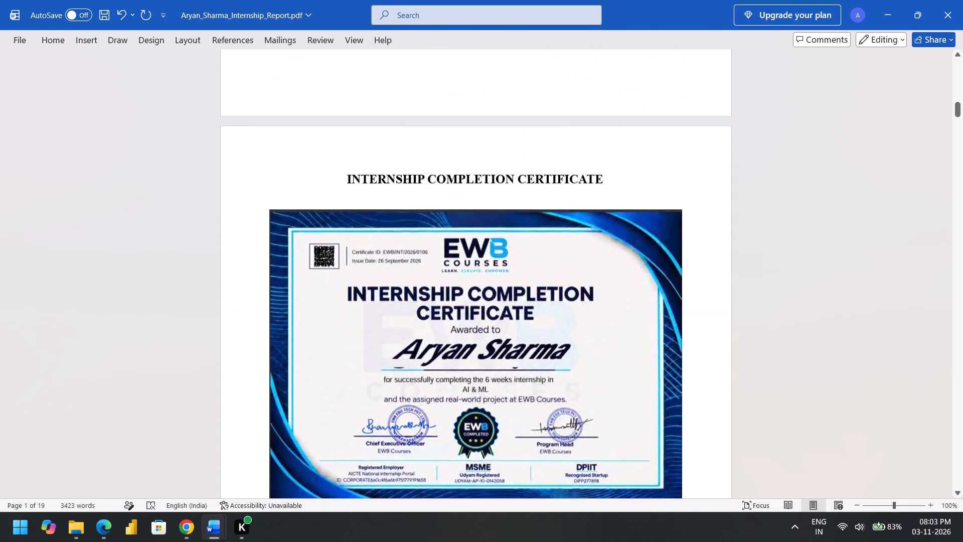
pyautogui.scroll(-1, 451, 372)
pyautogui.scroll(1, 451, 372)
pyautogui.scroll(-5, 451, 372)
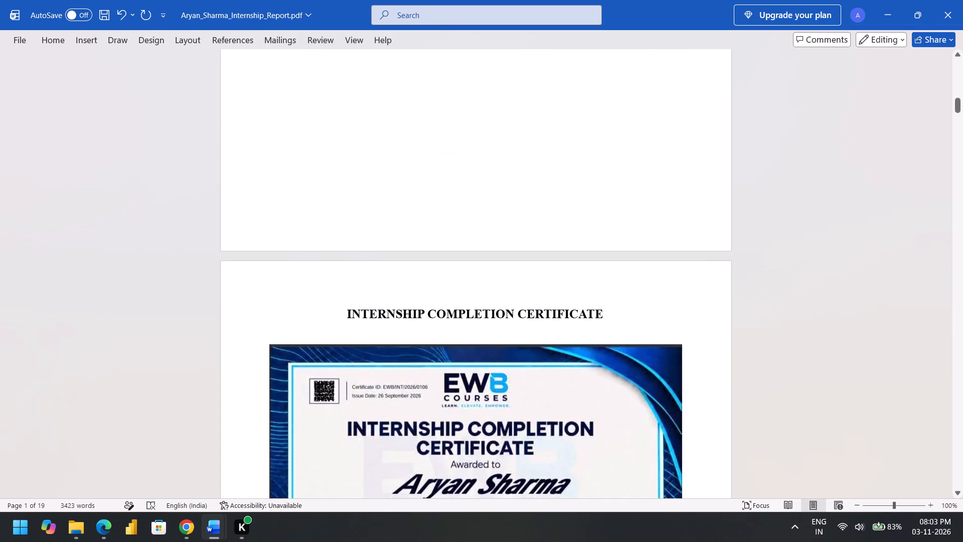
pyautogui.scroll(-2, 451, 372)
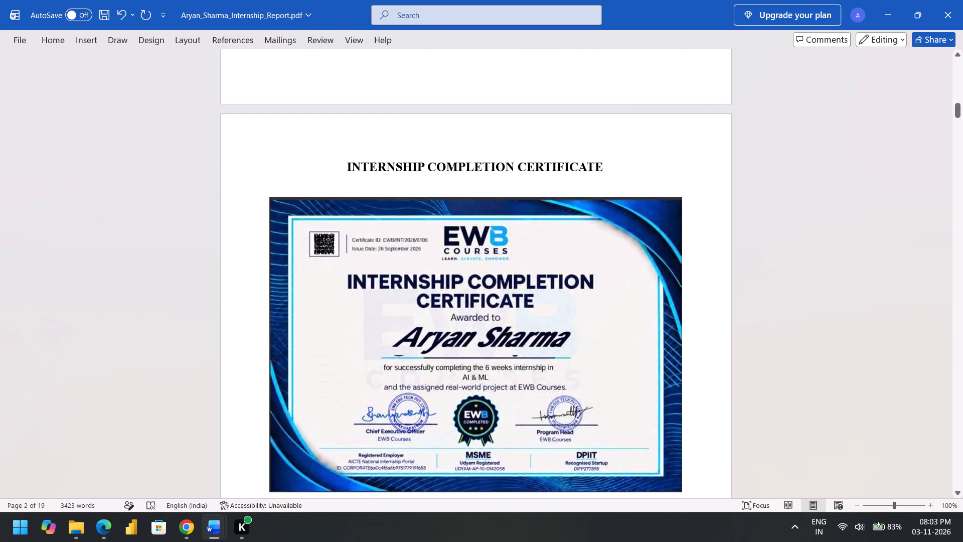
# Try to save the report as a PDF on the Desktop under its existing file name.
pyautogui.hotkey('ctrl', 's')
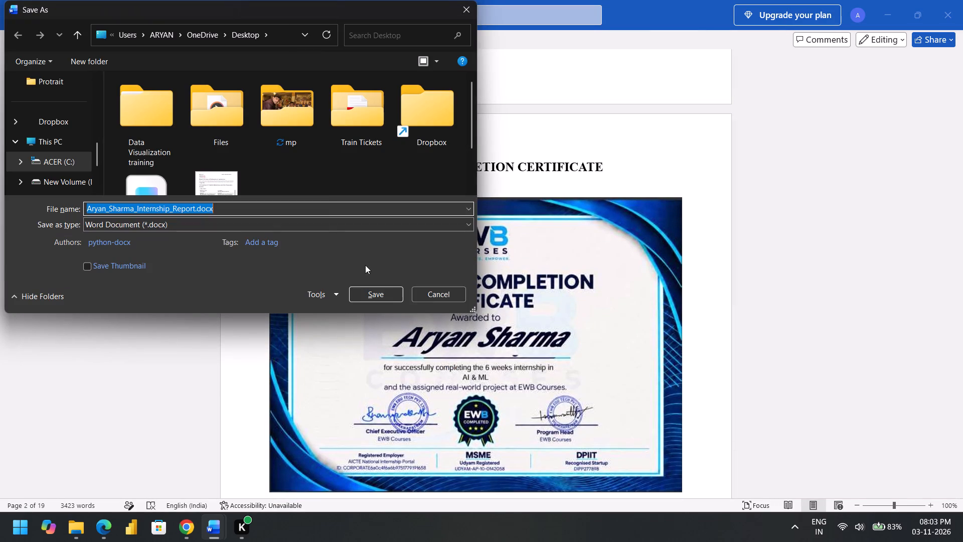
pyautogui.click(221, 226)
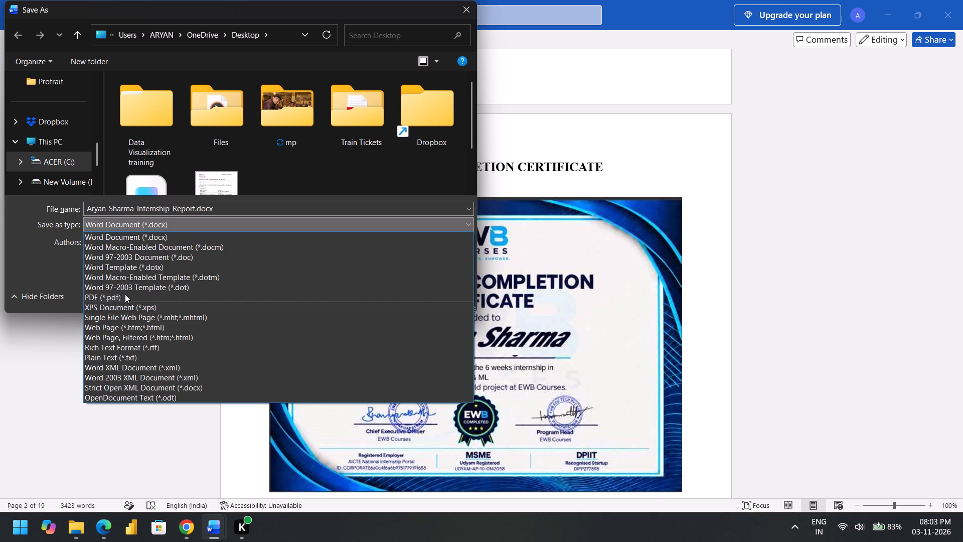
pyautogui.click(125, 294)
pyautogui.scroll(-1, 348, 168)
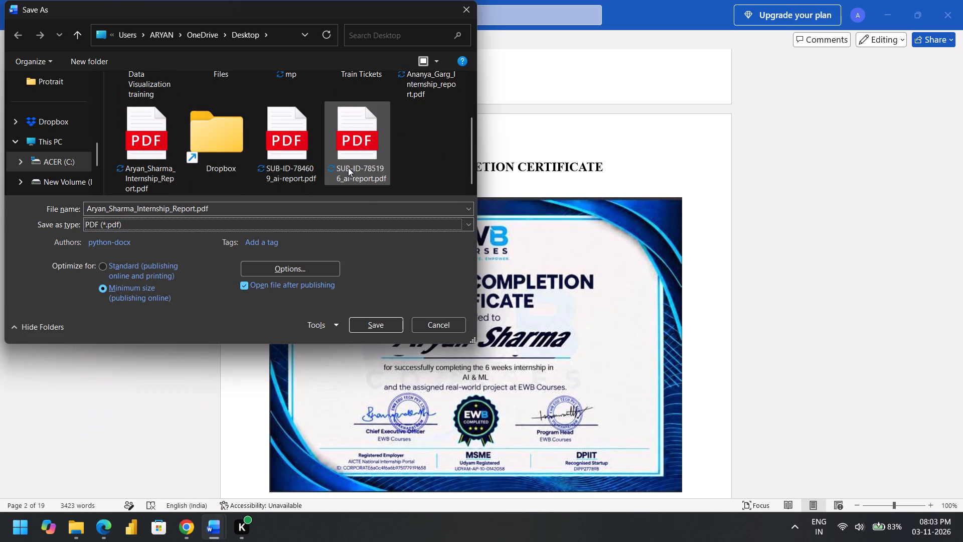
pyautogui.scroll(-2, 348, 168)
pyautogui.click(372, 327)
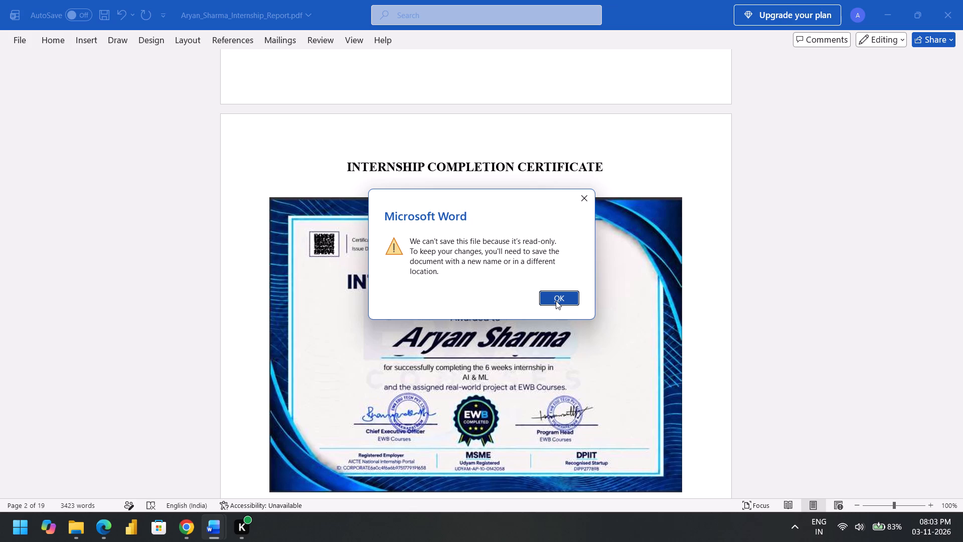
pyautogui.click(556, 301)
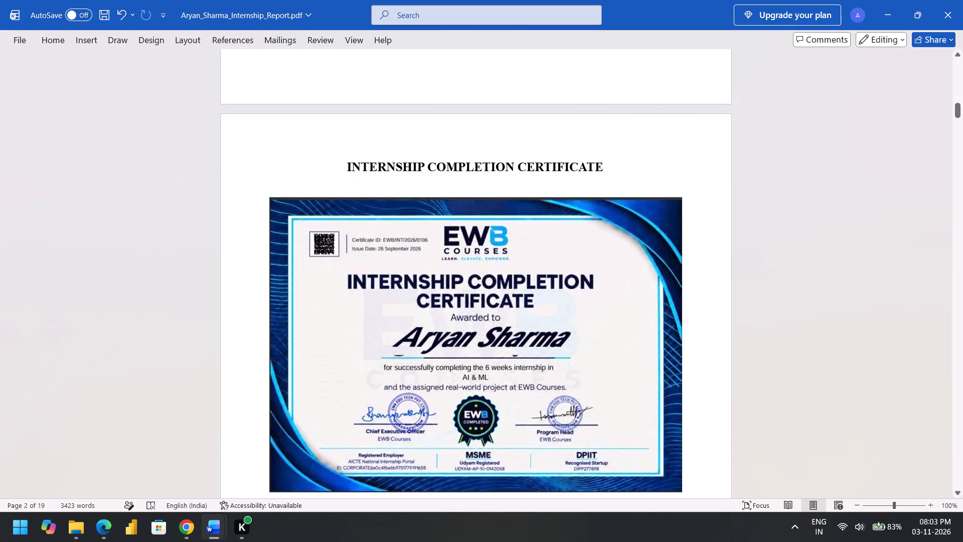
# Save the report as a Word document (.docx) in the Internship report folder on New Volume (D:), keeping its file name.
pyautogui.hotkey('ctrl', 's')
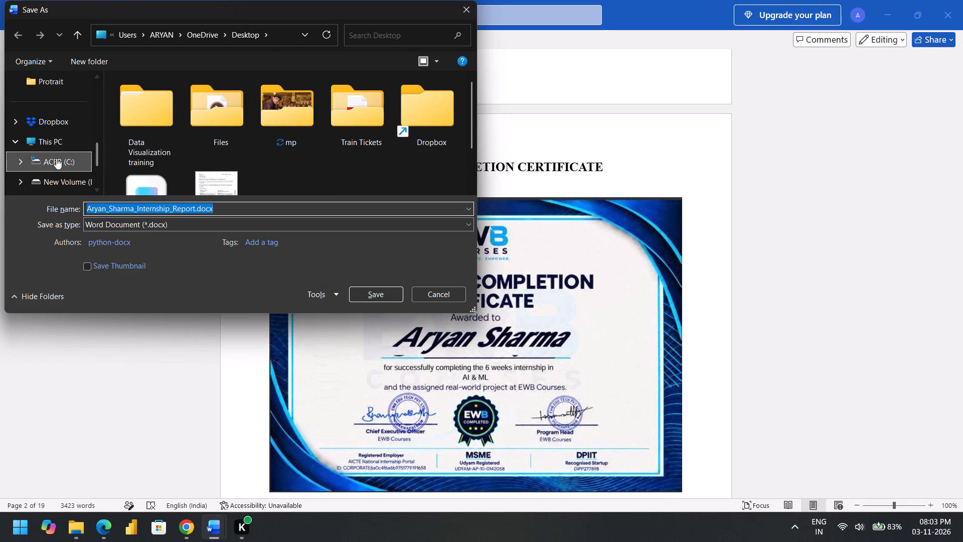
pyautogui.scroll(-1, 56, 158)
pyautogui.click(62, 125)
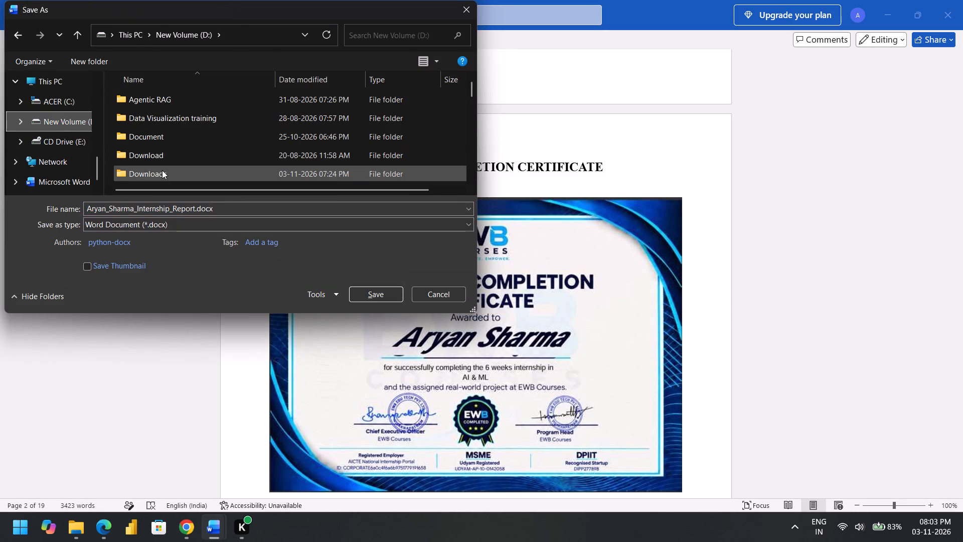
pyautogui.scroll(-1, 162, 170)
pyautogui.scroll(1, 162, 170)
pyautogui.scroll(-1, 162, 170)
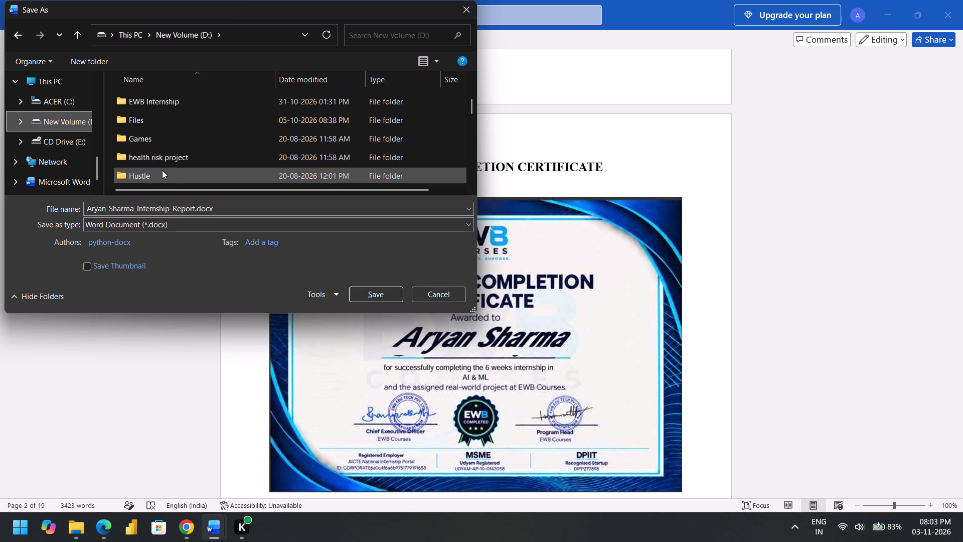
pyautogui.scroll(-1, 162, 170)
pyautogui.click(165, 164)
pyautogui.doubleClick(165, 164)
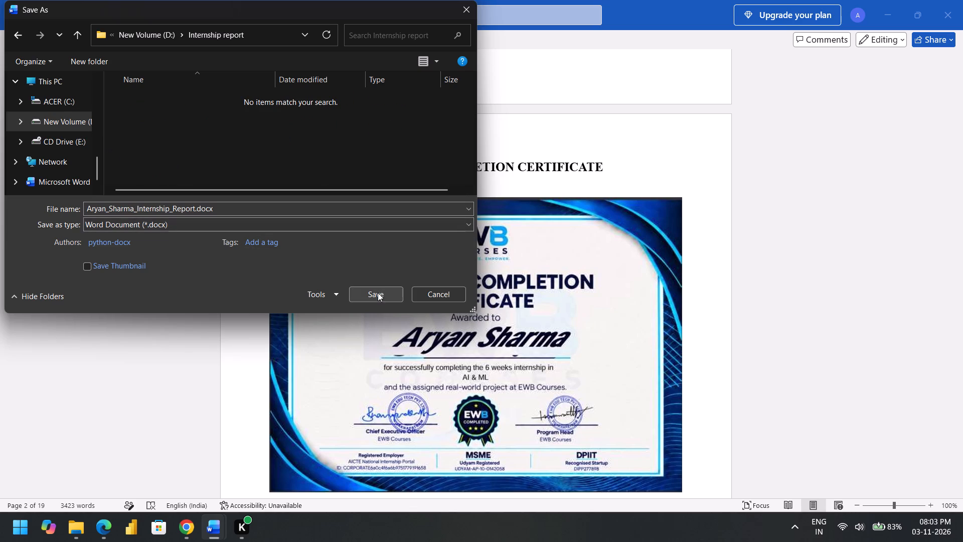
pyautogui.click(378, 293)
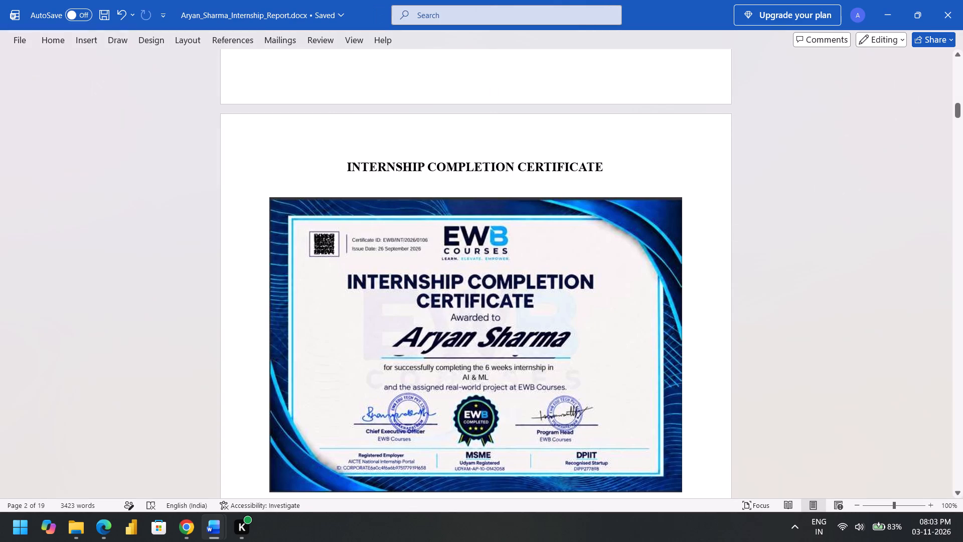
# Save a PDF copy of the report in the same Internship report folder under the same file name.
pyautogui.click(10, 42)
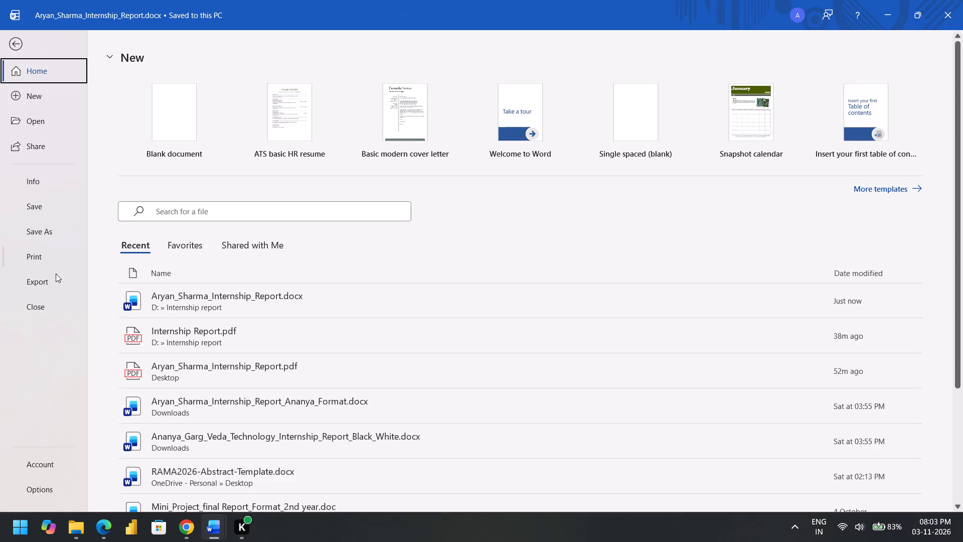
pyautogui.click(35, 228)
pyautogui.click(169, 324)
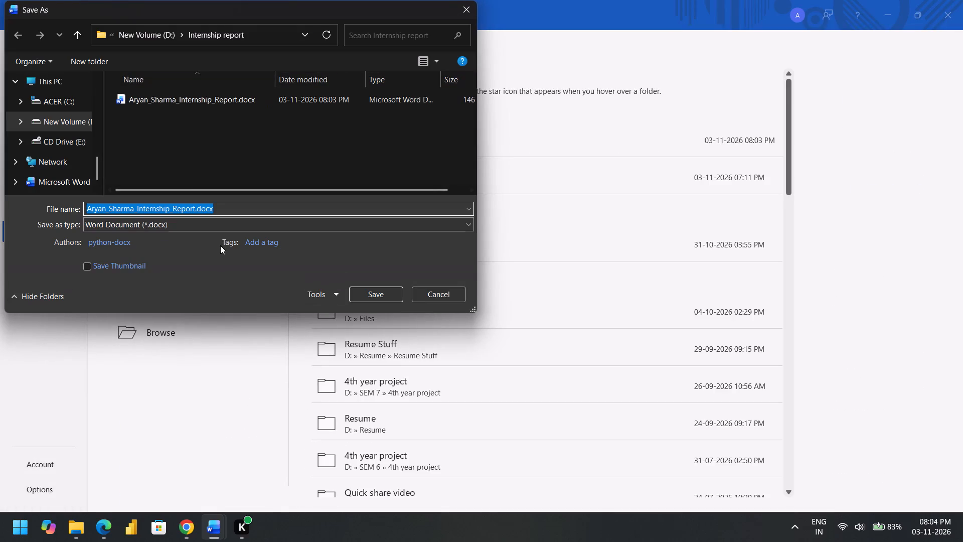
pyautogui.click(223, 226)
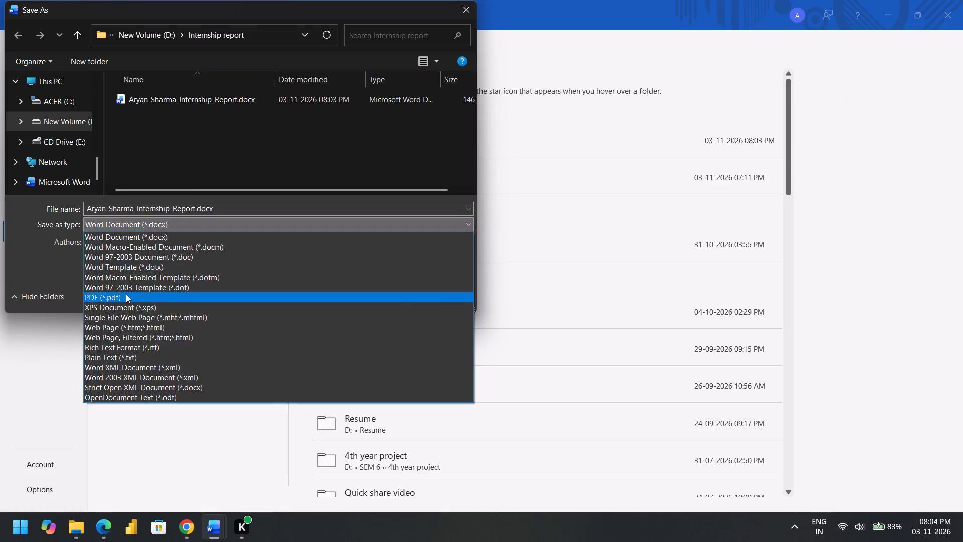
pyautogui.click(126, 294)
pyautogui.click(364, 320)
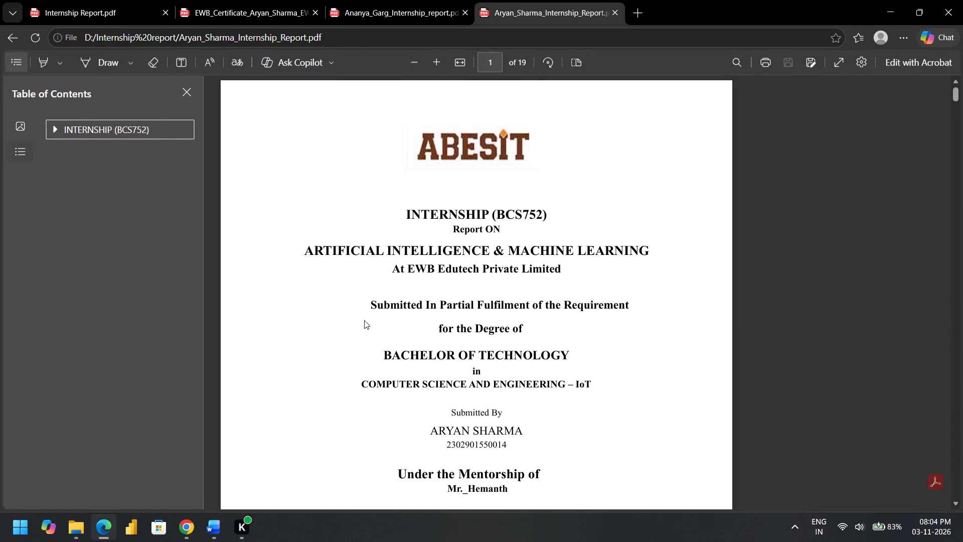
# Close all the open PDFs, the finished report, the Chrome window and the reference Word document.
pyautogui.hotkey('ctrl', 'w')
pyautogui.hotkey('ctrl', 'w')
pyautogui.hotkey('ctrl', 'w')
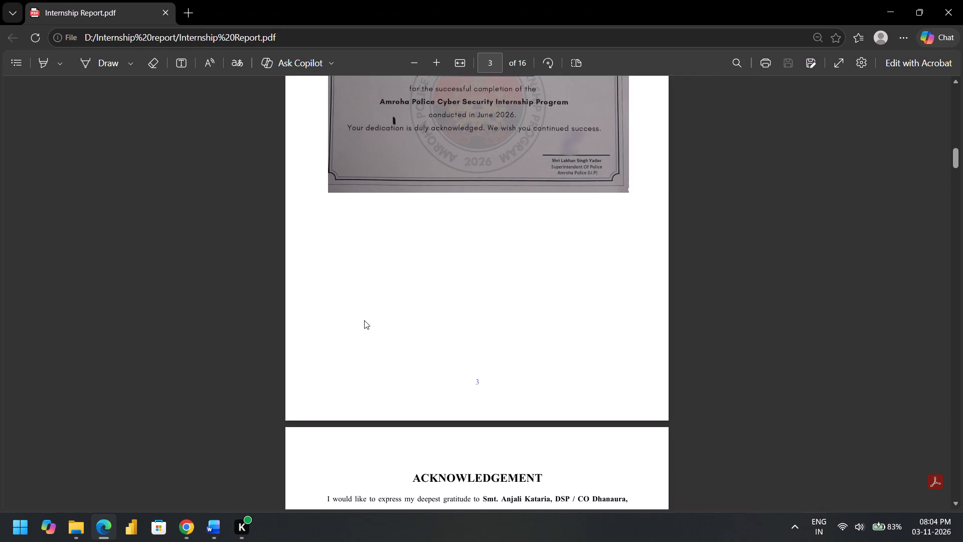
pyautogui.hotkey('ctrl', 'w')
pyautogui.click(948, 12)
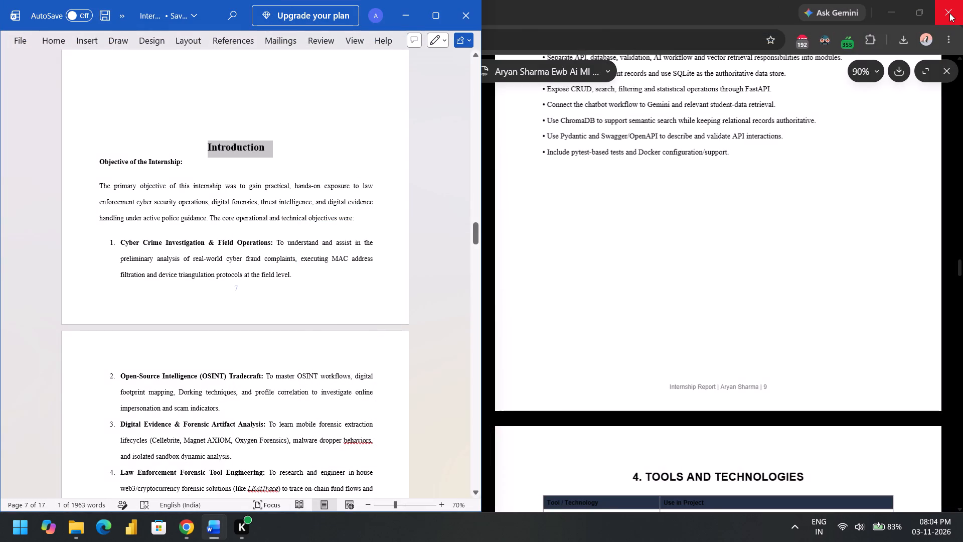
pyautogui.click(949, 13)
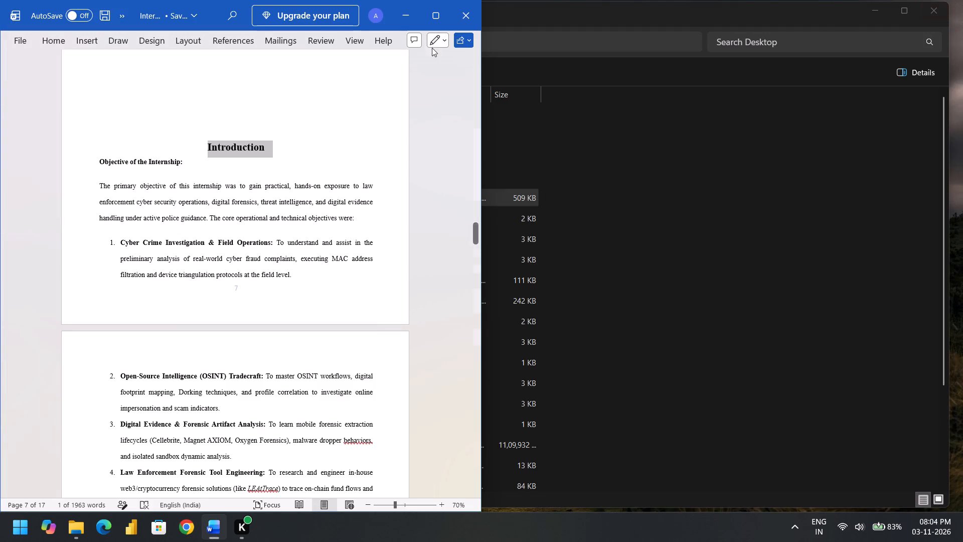
pyautogui.click(462, 16)
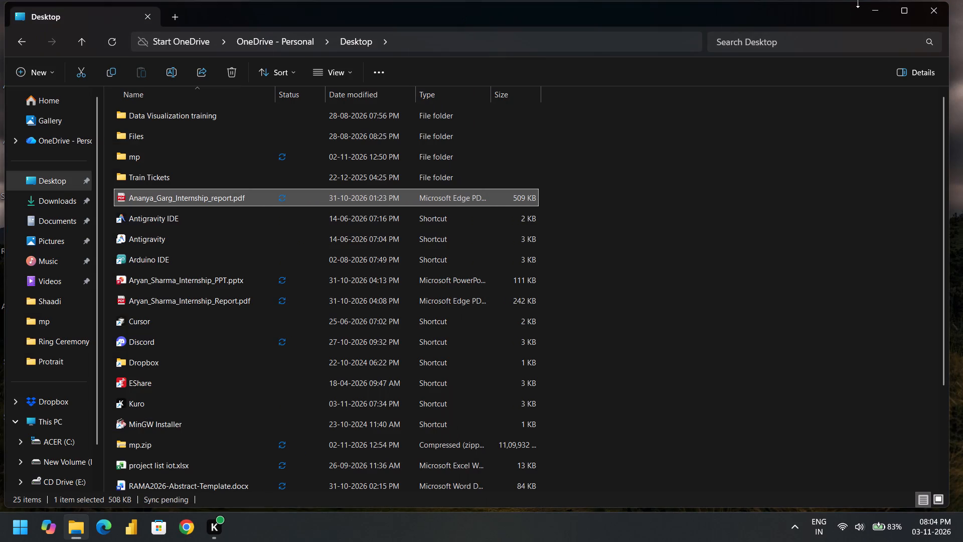